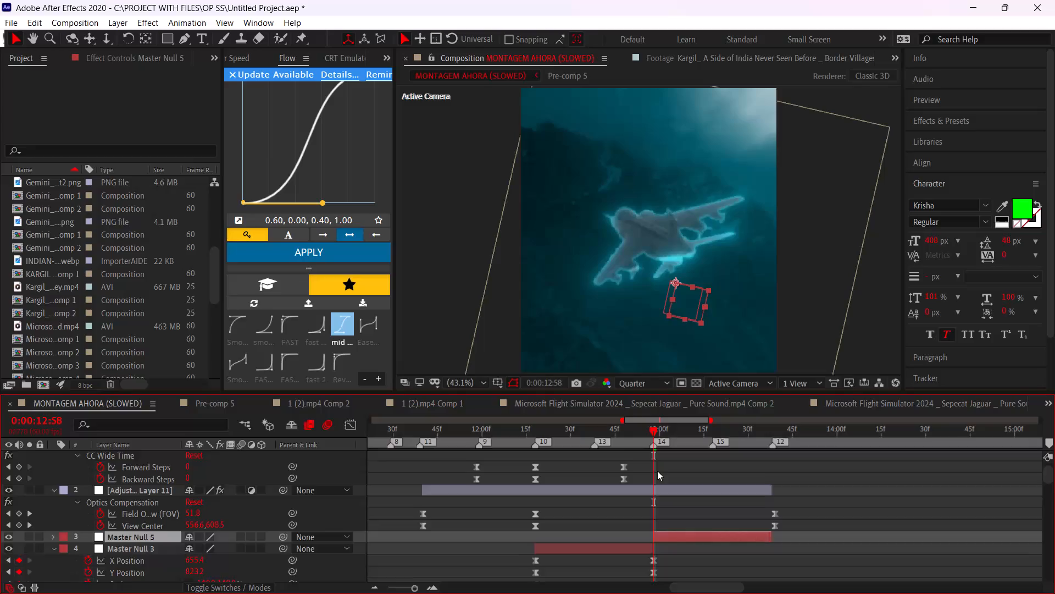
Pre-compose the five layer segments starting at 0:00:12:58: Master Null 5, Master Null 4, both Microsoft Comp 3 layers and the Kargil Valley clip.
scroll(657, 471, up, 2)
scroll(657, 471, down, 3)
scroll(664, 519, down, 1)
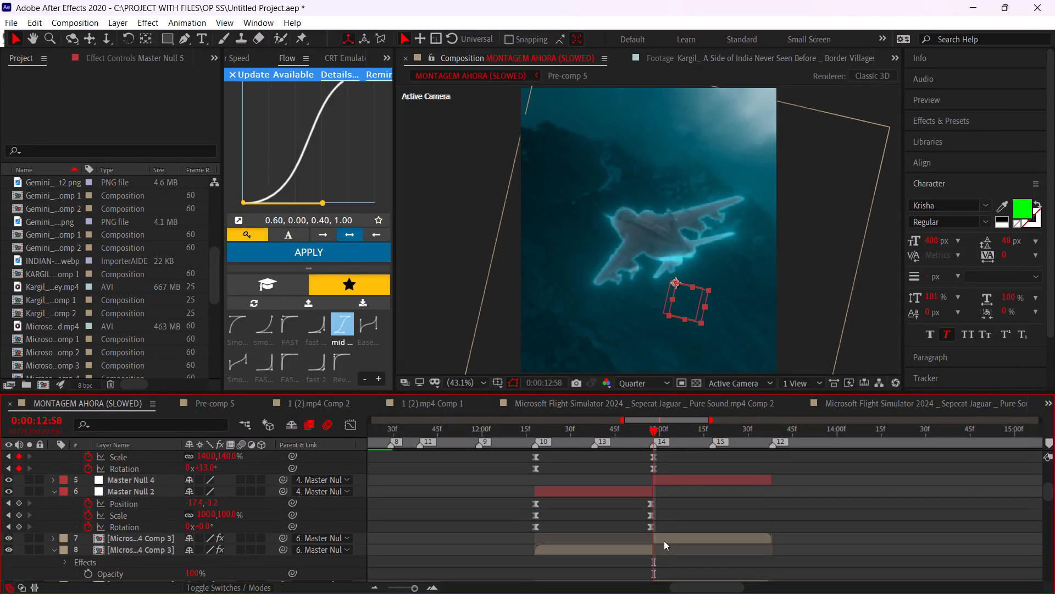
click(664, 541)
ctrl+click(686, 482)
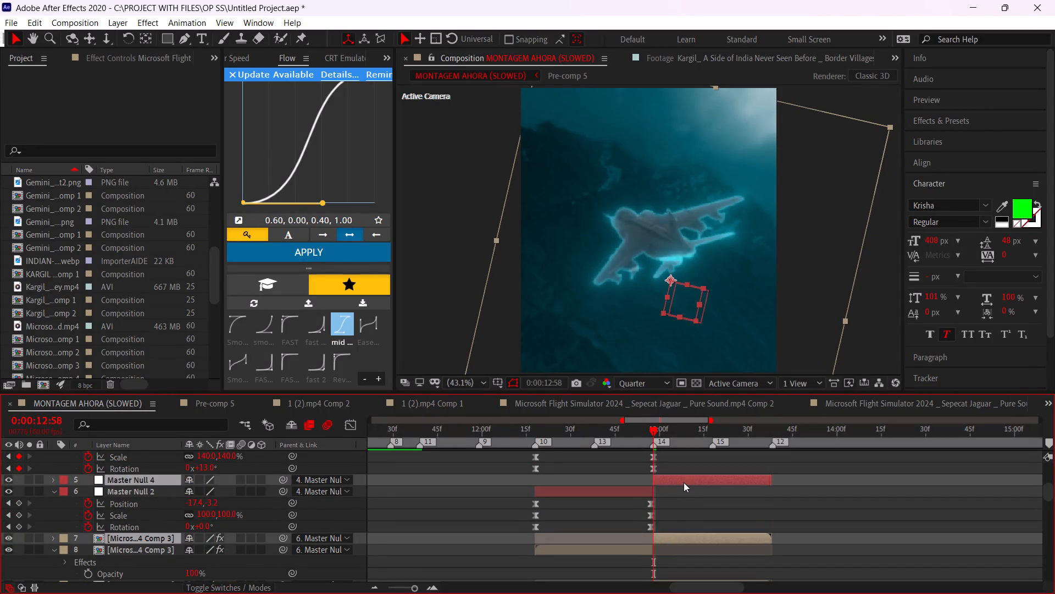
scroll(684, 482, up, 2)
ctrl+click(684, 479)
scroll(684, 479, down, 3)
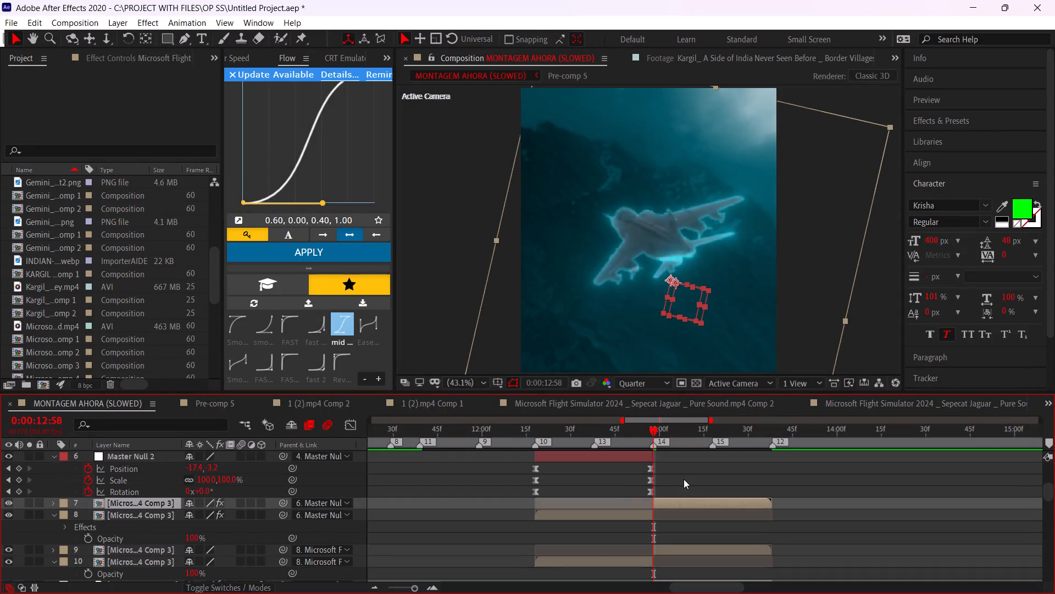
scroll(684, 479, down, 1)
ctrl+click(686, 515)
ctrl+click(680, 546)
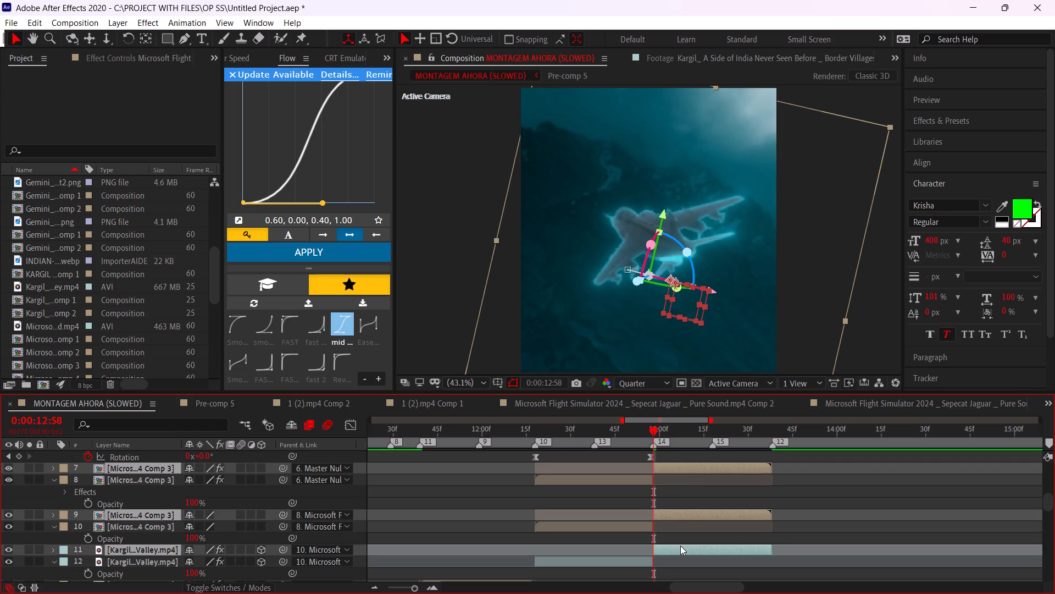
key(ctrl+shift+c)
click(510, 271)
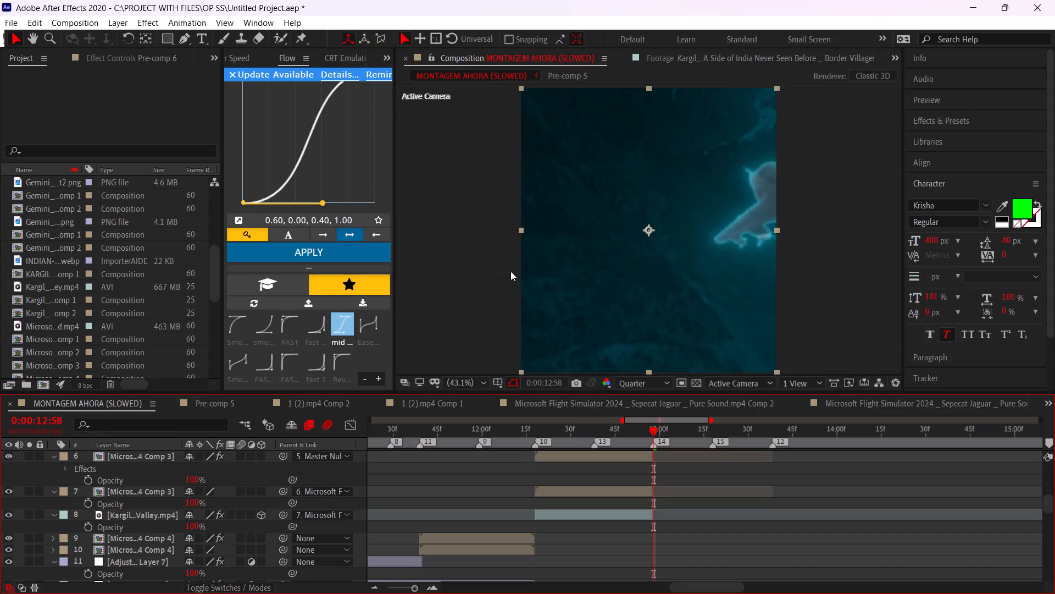
Undo the pre-composition and the preceding splits of the null, Microsoft Comp 3 and Kargil Valley layers at 0:00:12:58.
scroll(656, 490, up, 7)
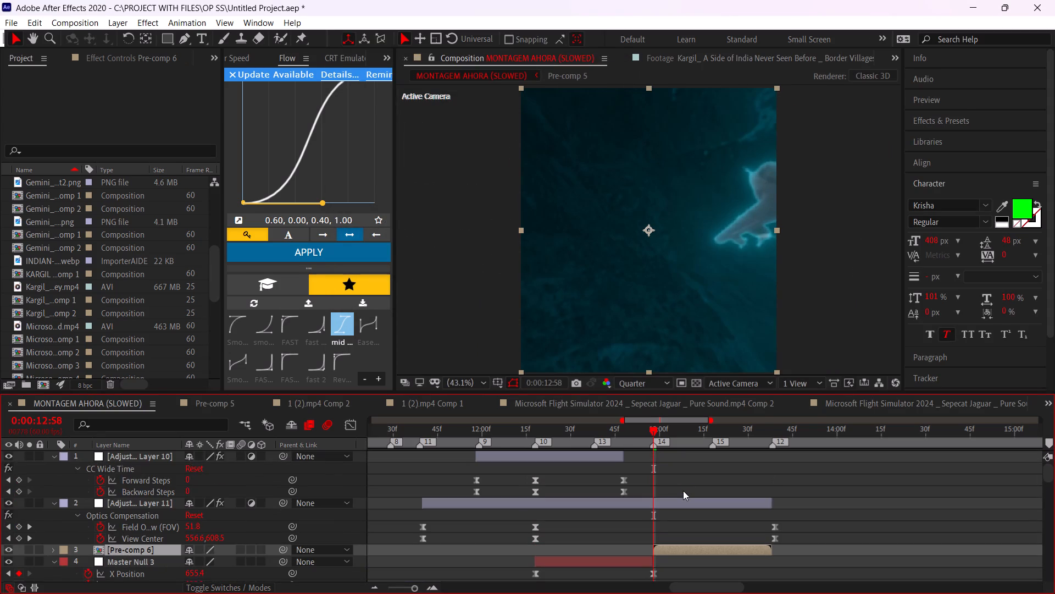
scroll(683, 491, up, 2)
scroll(683, 491, down, 2)
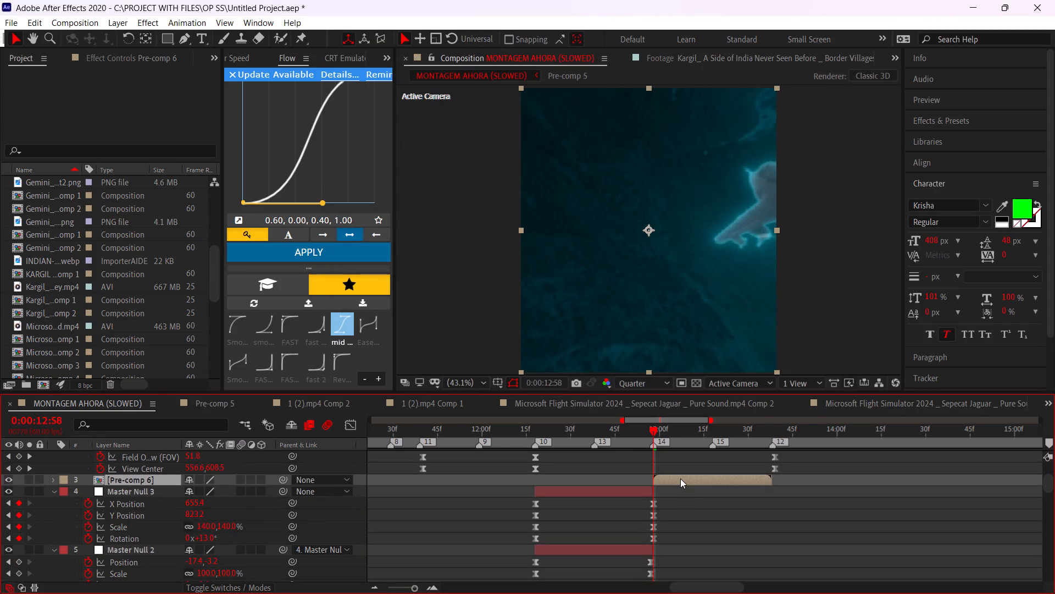
key(ctrl+z)
key(ctrl+z)
key(ctrl+z)
key(ctrl+z)
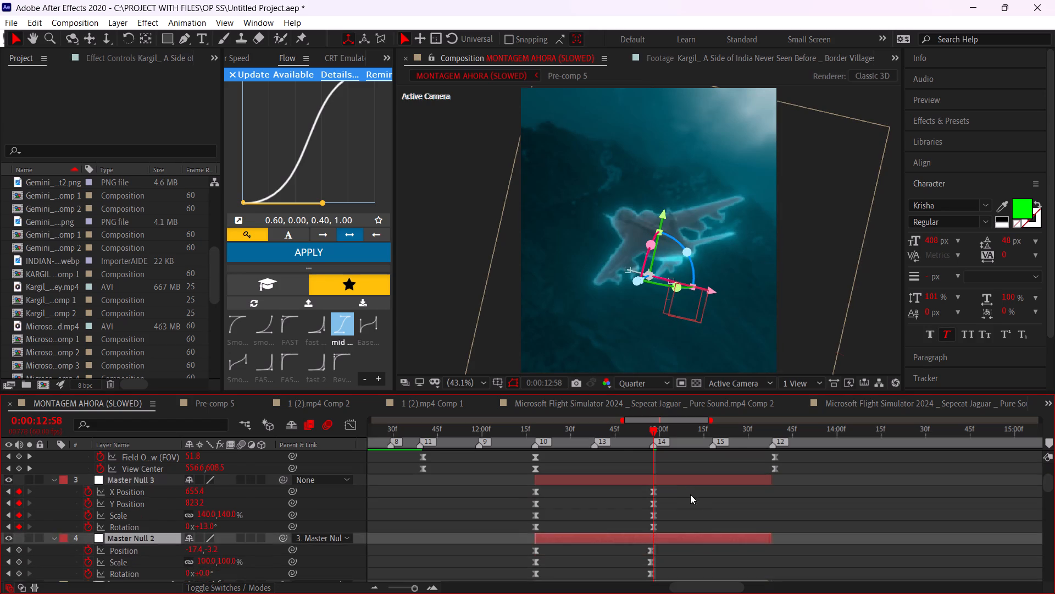
scroll(690, 496, down, 3)
key(ctrl+z)
key(ctrl+z)
scroll(690, 495, up, 3)
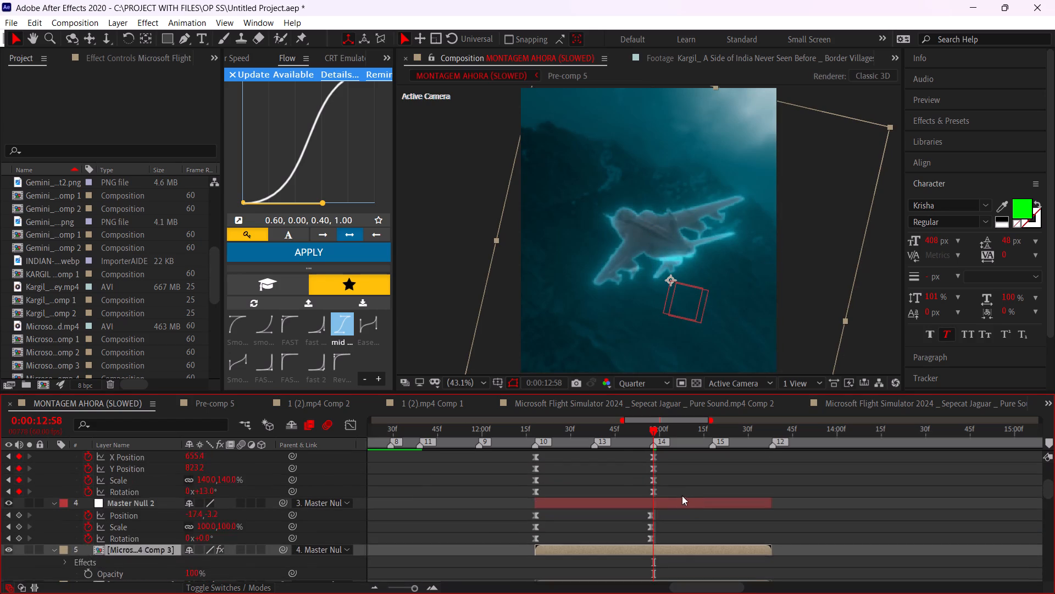
scroll(682, 496, up, 8)
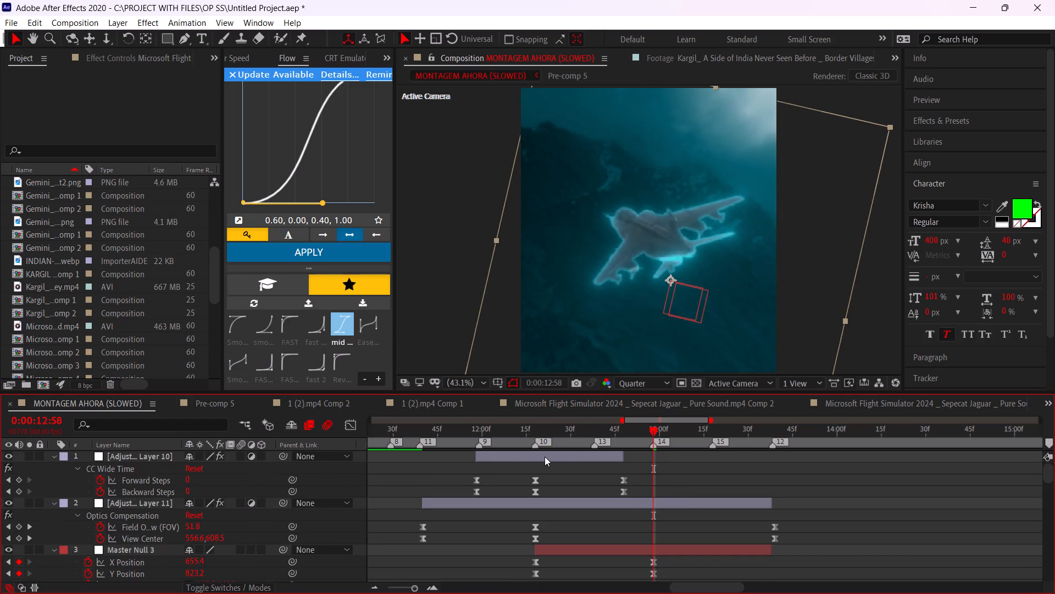
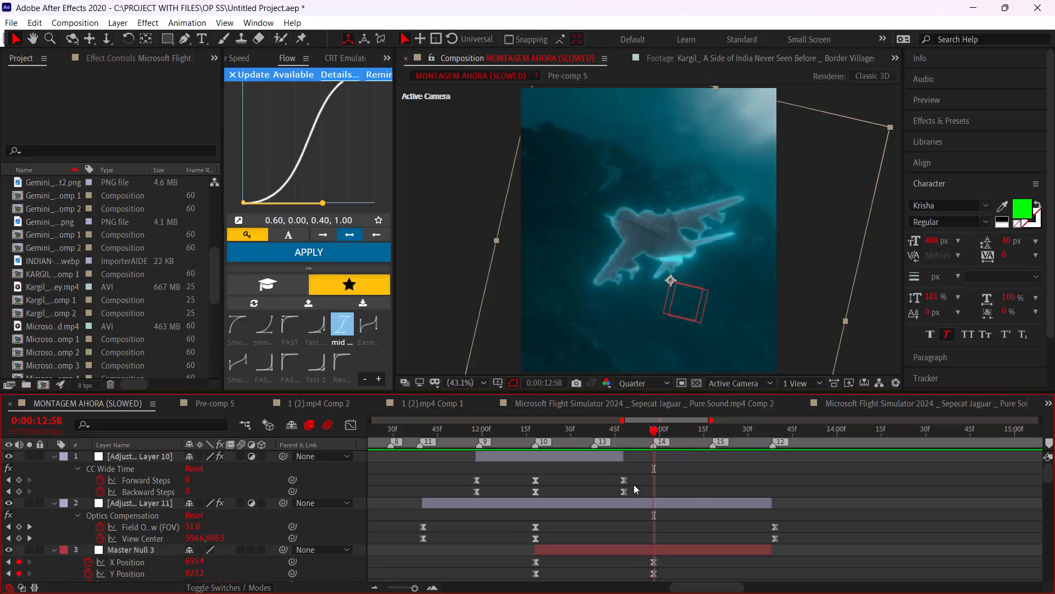
Pre-compose the five layers crossing 0:00:12:58: Master Null 3, Master Null 2, both Microsoft Comp 3 layers and the Kargil Valley clip.
scroll(634, 493, down, 1)
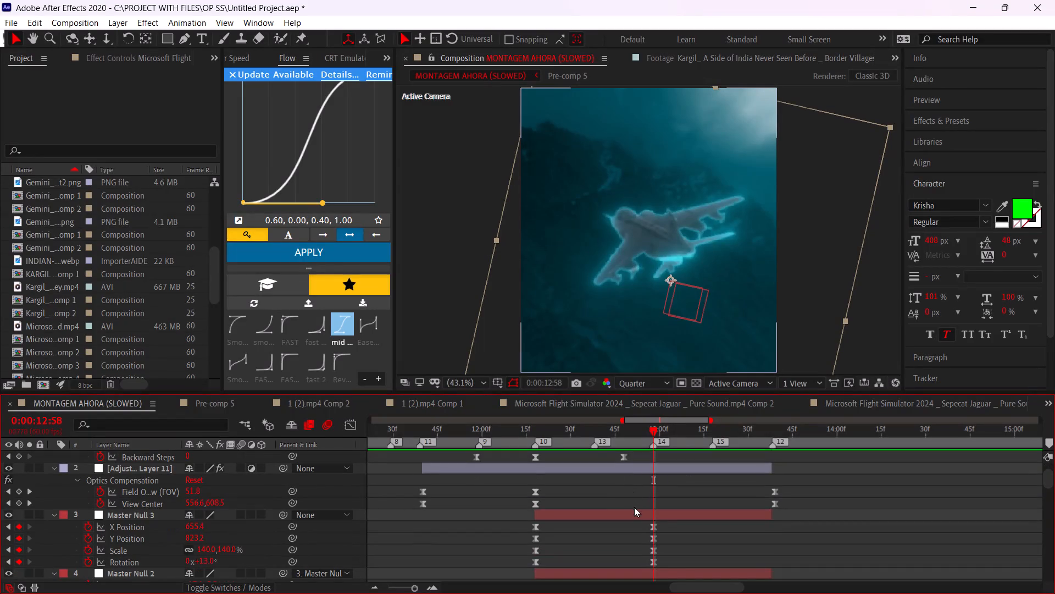
click(634, 515)
scroll(634, 515, down, 4)
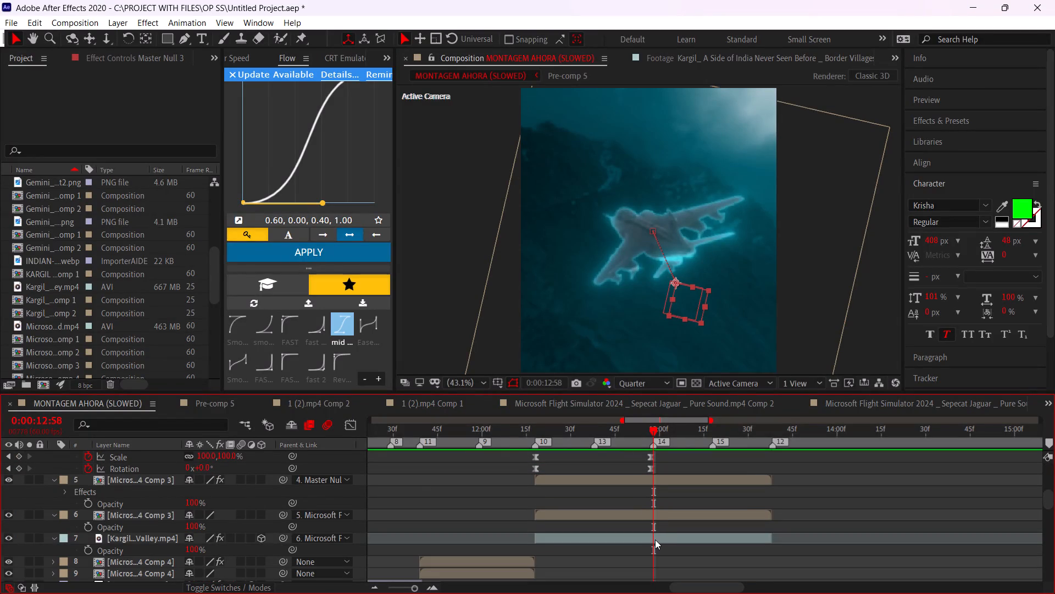
shift+click(655, 540)
key(ctrl+shift+c)
click(540, 269)
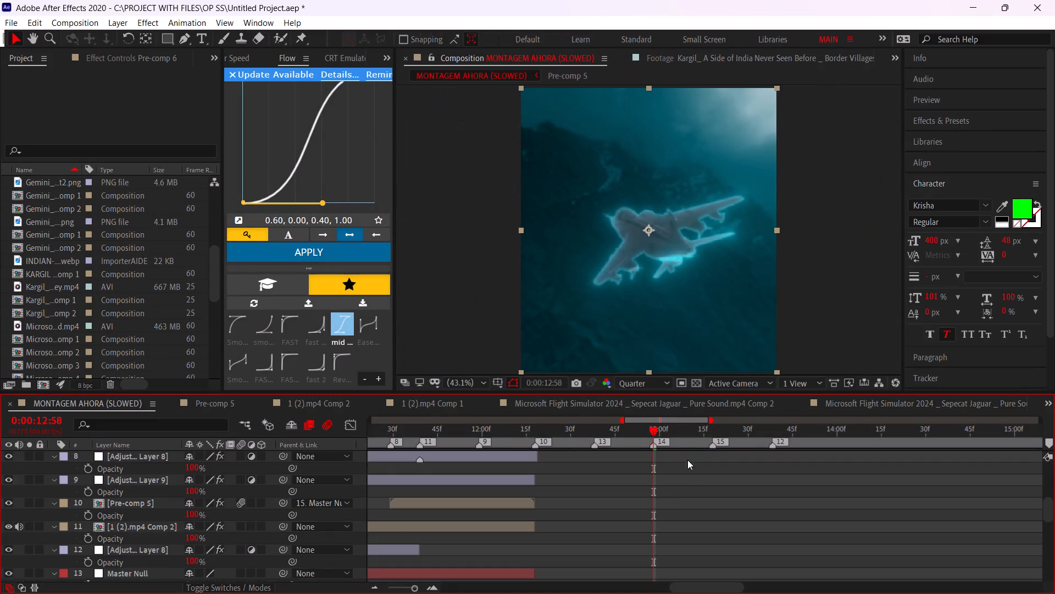
Split the new pre-comp at 0:00:12:58 and apply a freeze frame to its second segment.
scroll(680, 496, up, 7)
key(ctrl+shift+d)
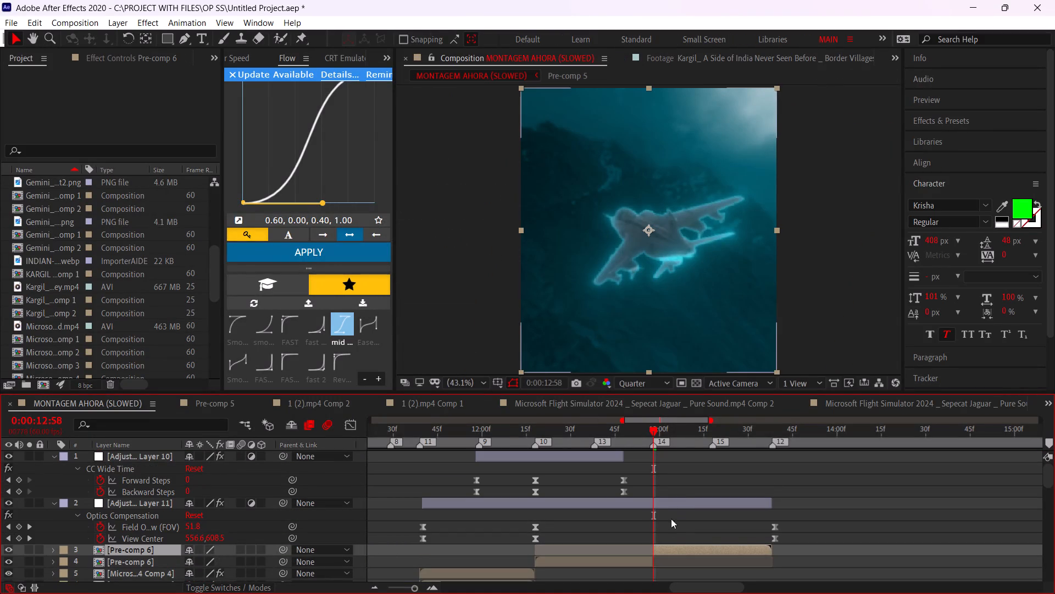
right_click(664, 552)
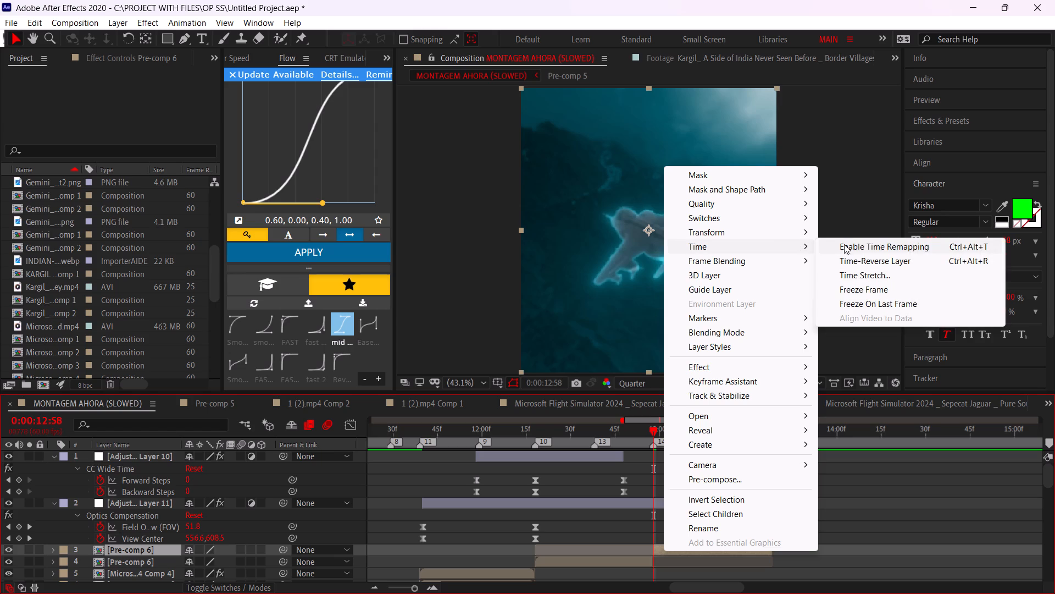
click(866, 287)
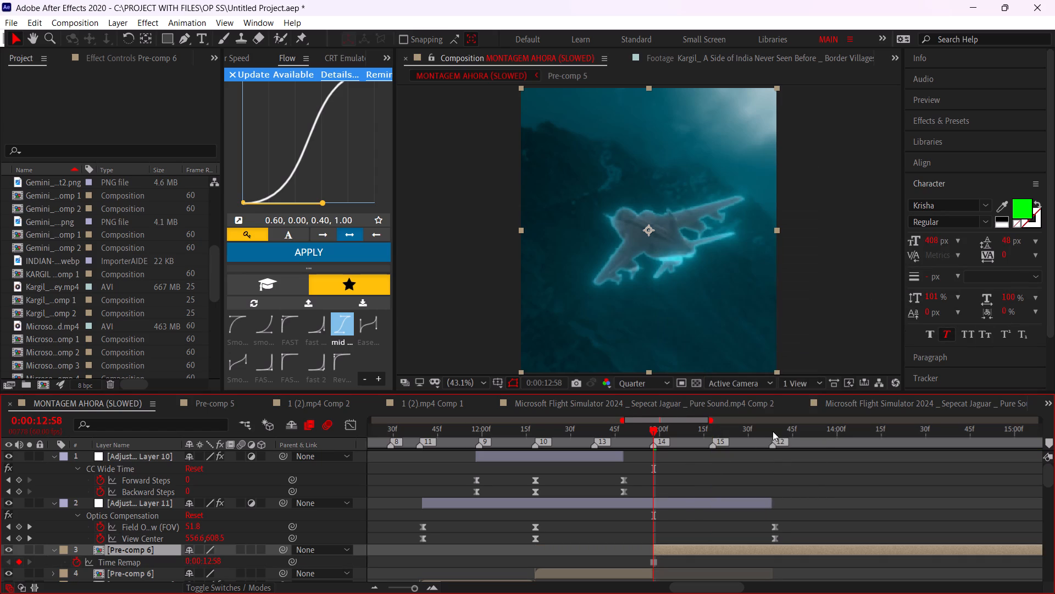
Split the frozen pre-comp segment at 0:00:13:38 and delete the part after that point.
click(773, 431)
key(ctrl+shift+d)
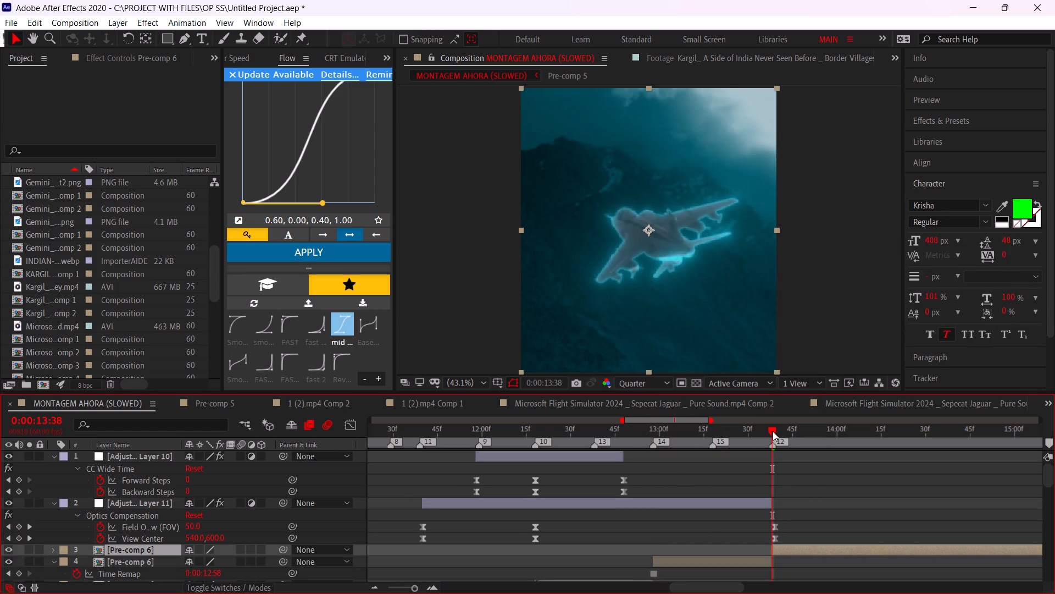
key(Delete)
Scrub the frozen section and play back the montage from the start to review the edit.
drag(749, 425, 733, 430)
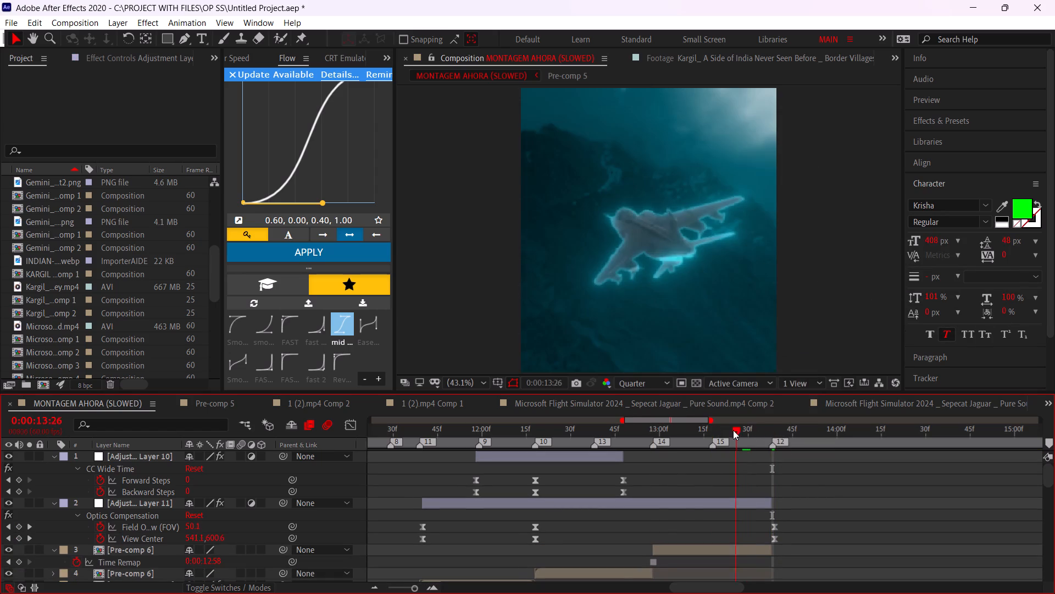
drag(733, 430, 645, 469)
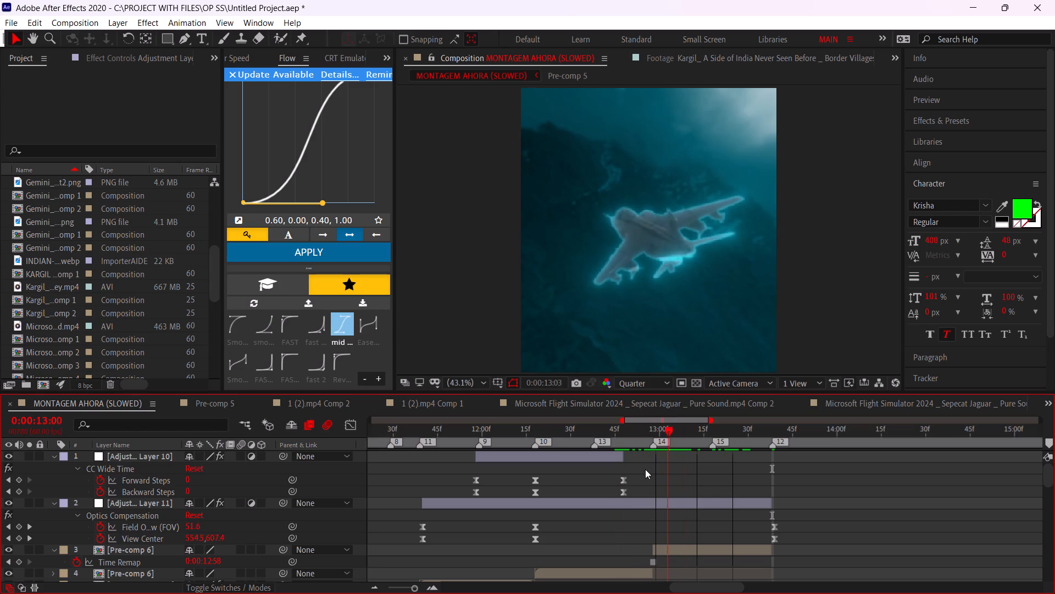
drag(645, 469, 602, 472)
alt+scroll(677, 477, down, 3)
click(574, 431)
key(space)
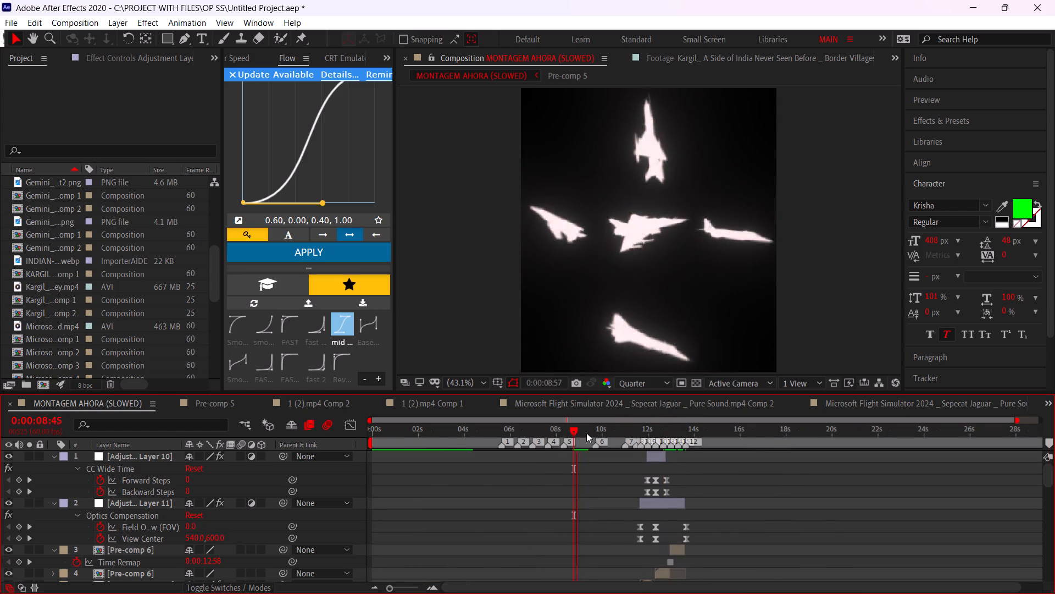
drag(585, 433, 230, 464)
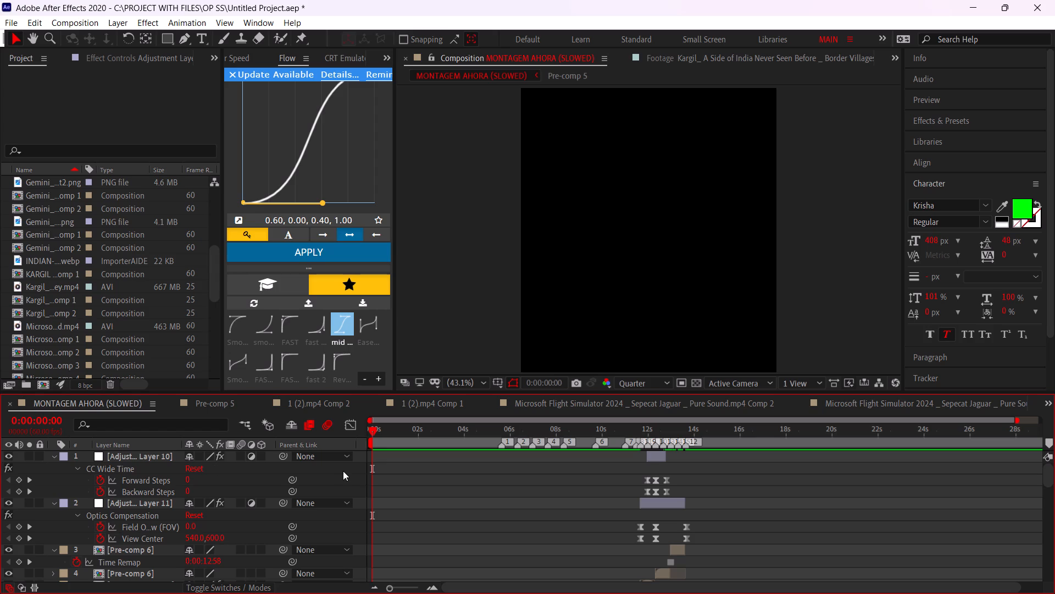
key(space)
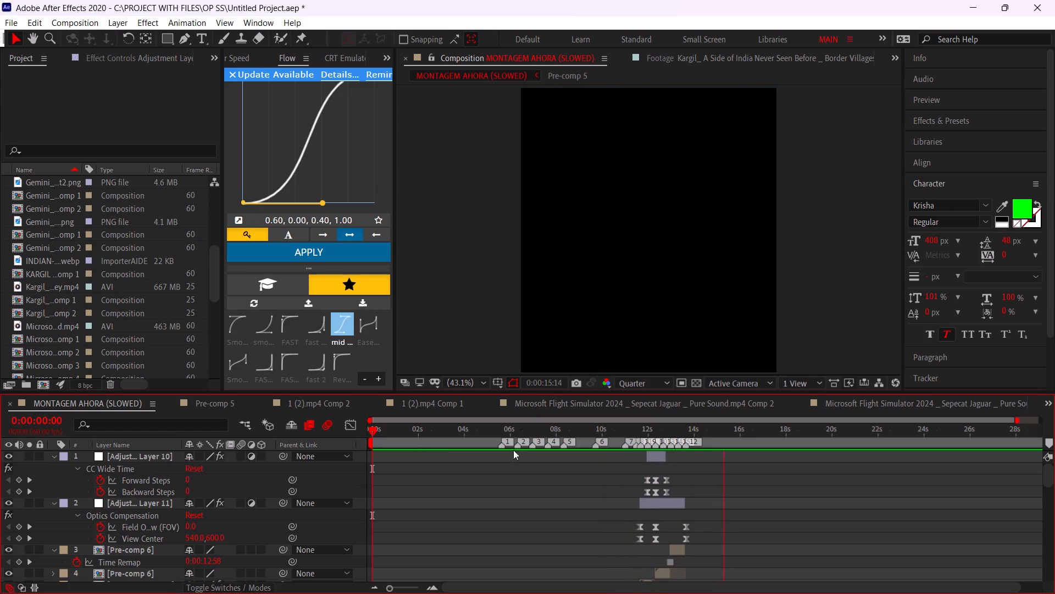
Return to 0:00:12:58 and examine the project's jet stills, including INDIAN-JAGUARS.webp, mirage-2000.webp and the Gemini green-screen PNG of the same jet.
alt+scroll(659, 465, up, 2)
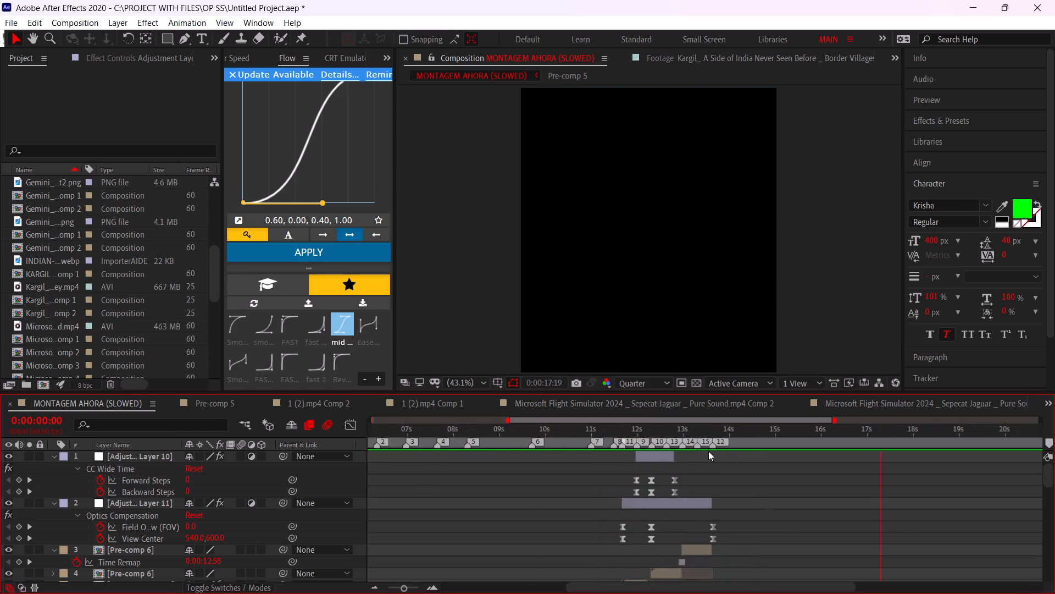
alt+scroll(708, 451, up, 1)
drag(620, 435, 604, 439)
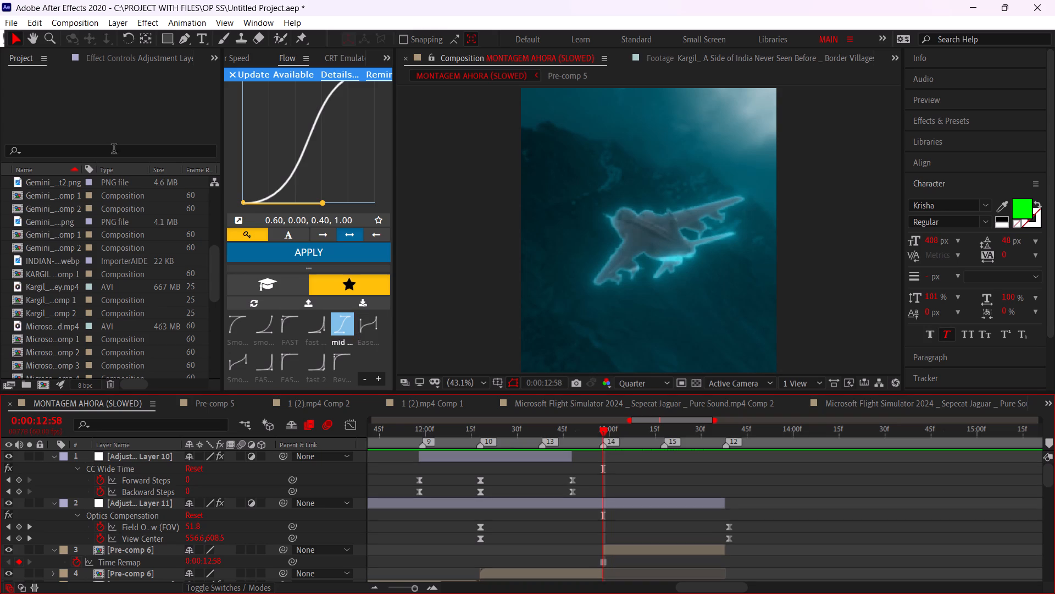
click(116, 63)
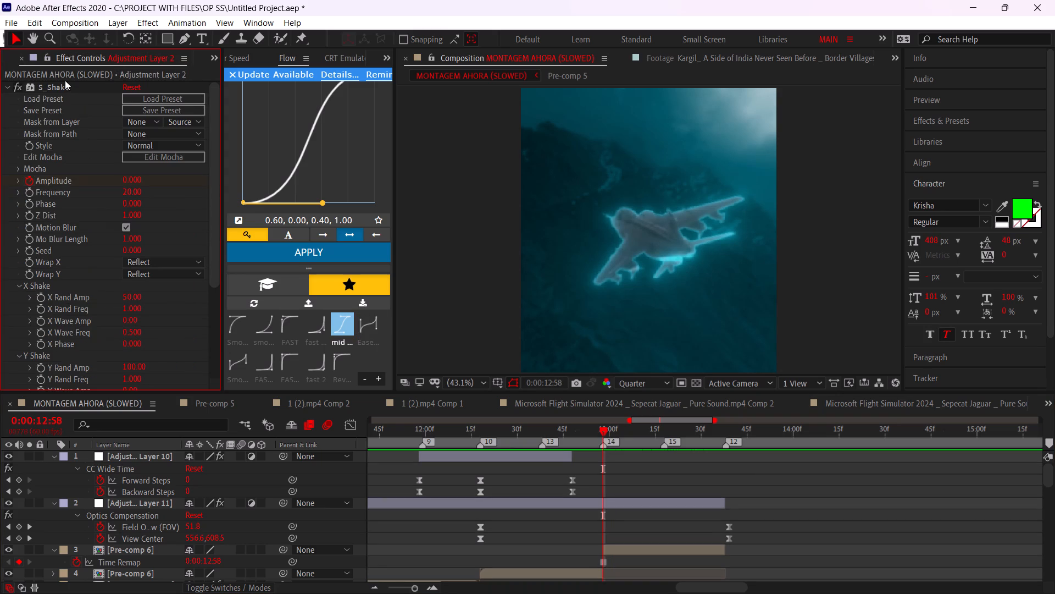
scroll(78, 60, up, 3)
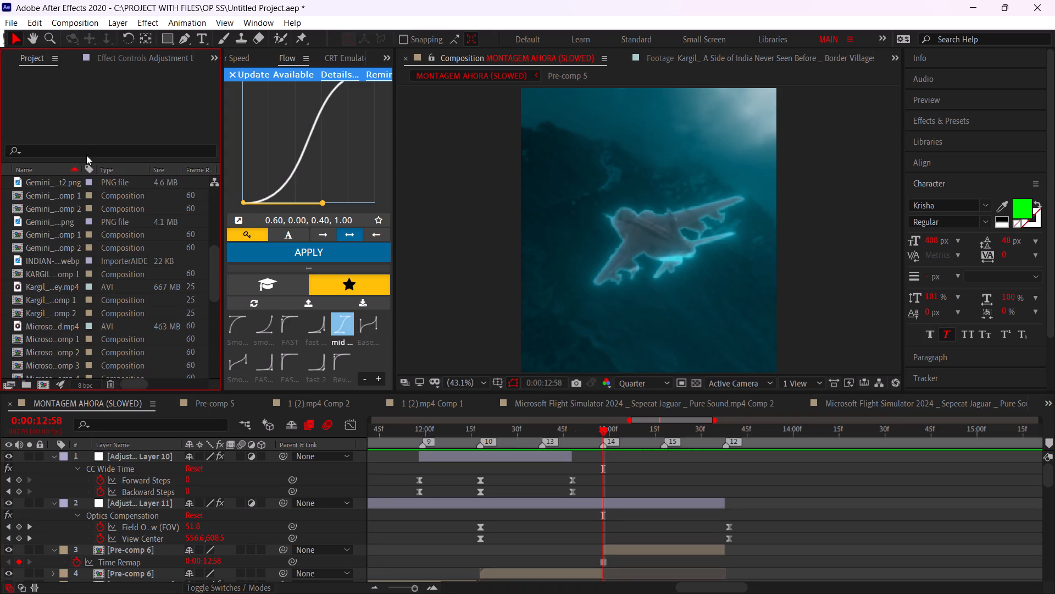
double_click(38, 261)
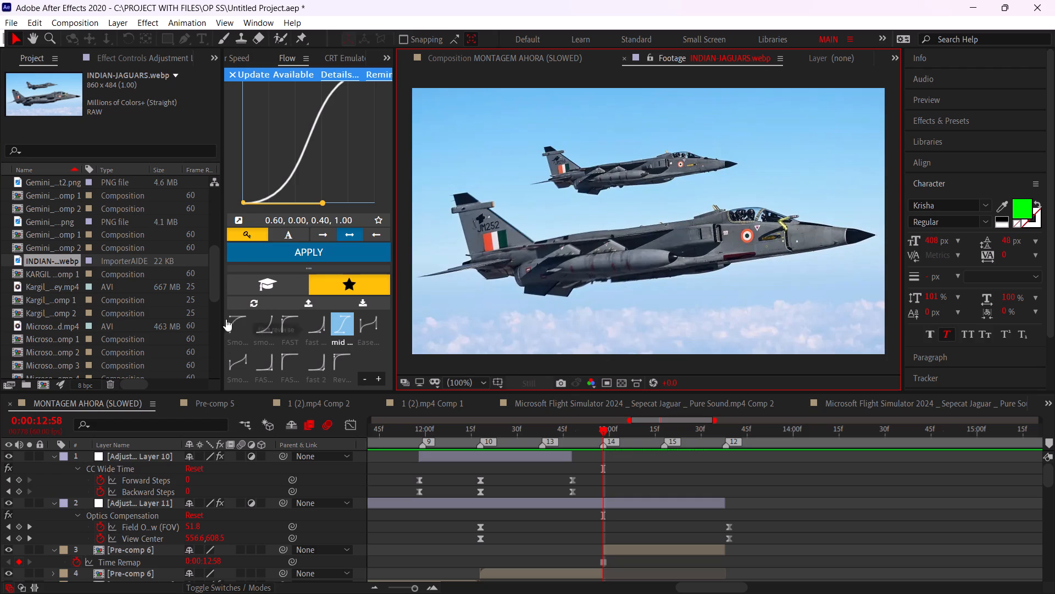
click(54, 285)
scroll(49, 280, down, 2)
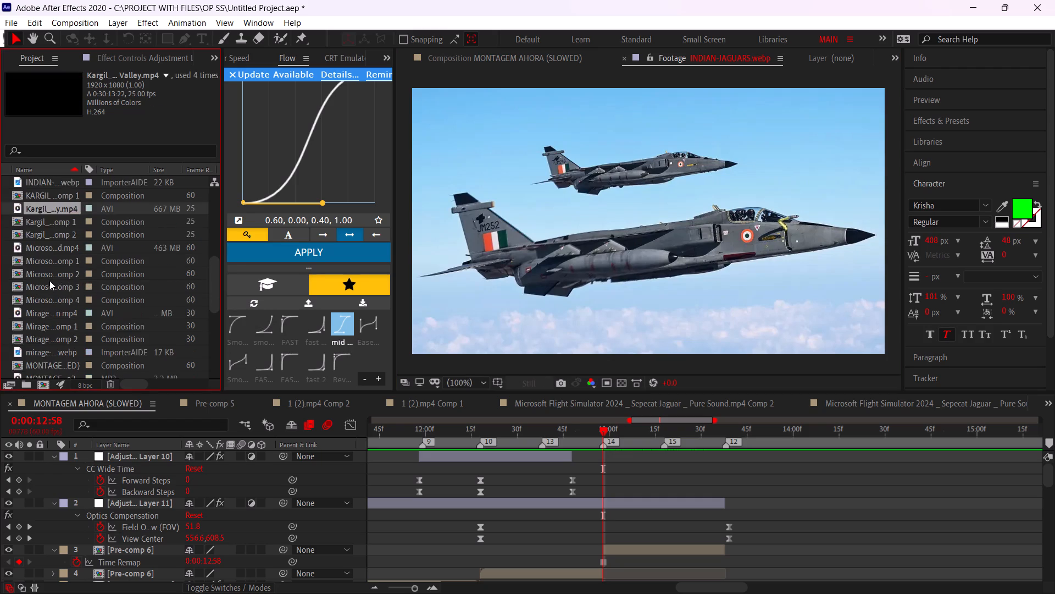
scroll(49, 280, down, 2)
double_click(47, 269)
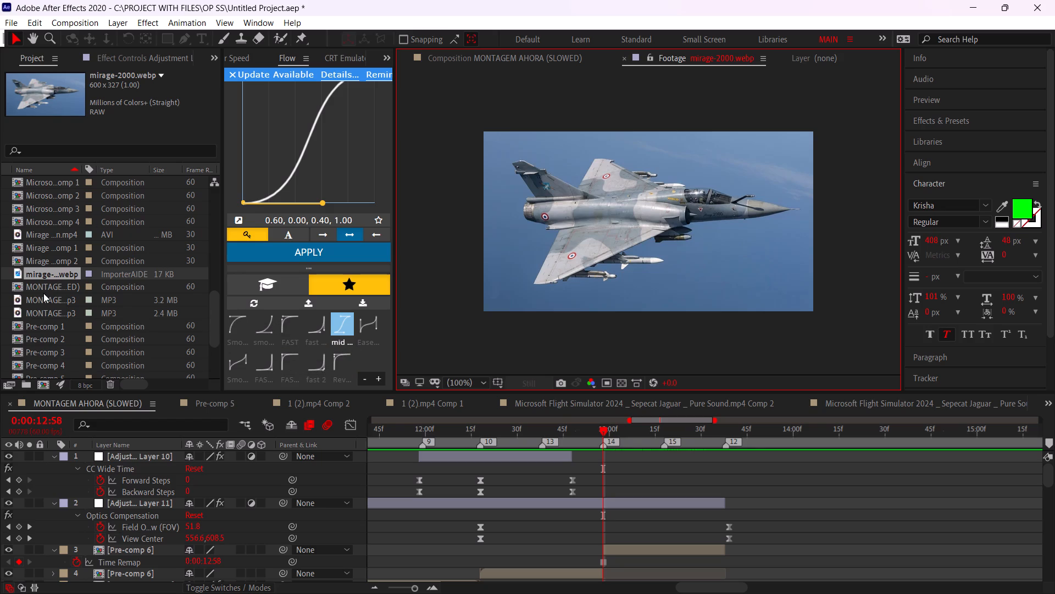
scroll(57, 239, up, 7)
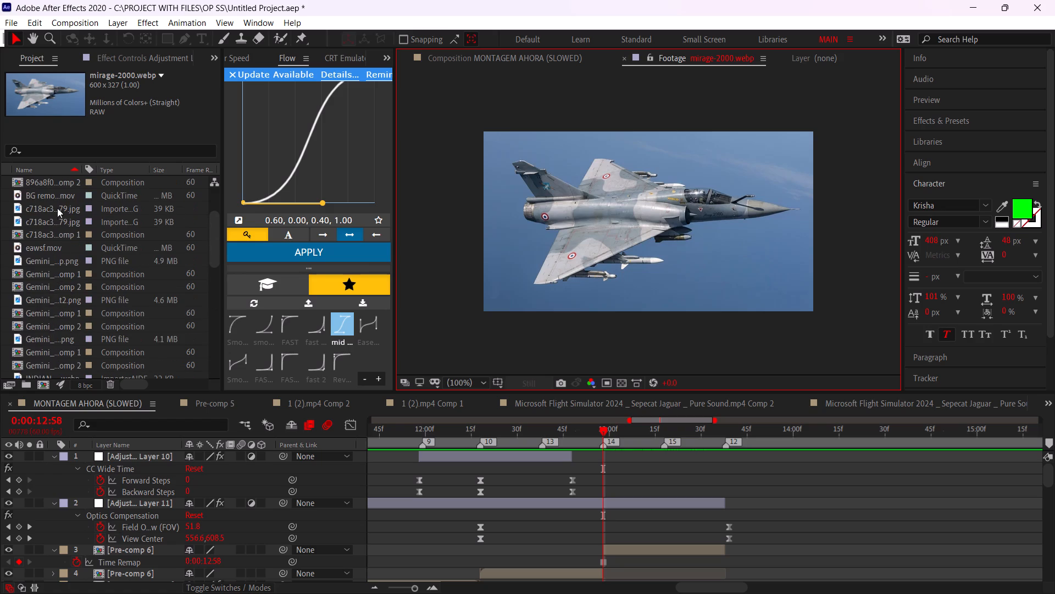
click(45, 261)
click(50, 296)
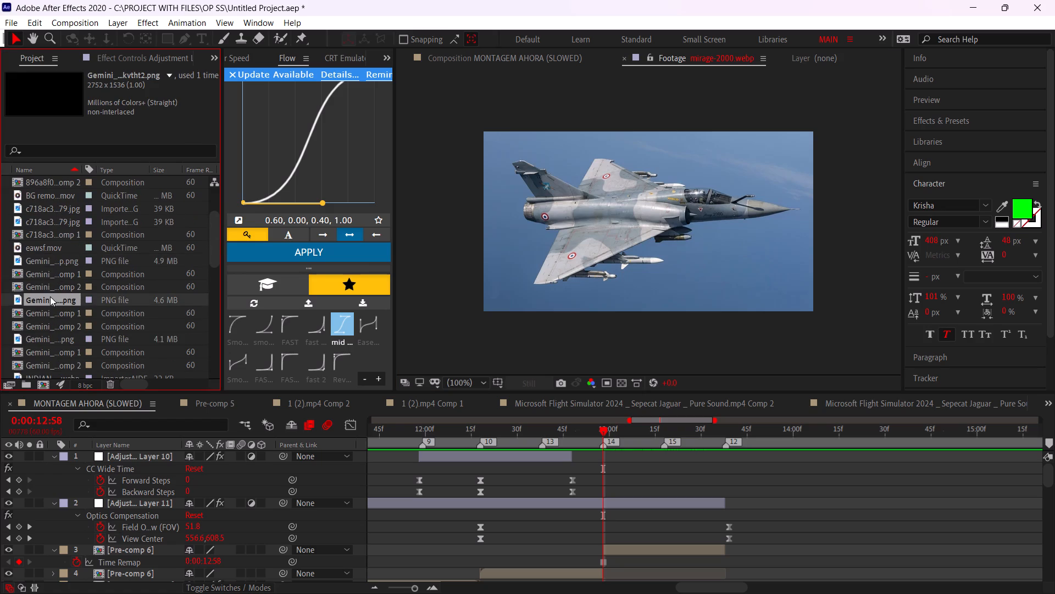
double_click(46, 302)
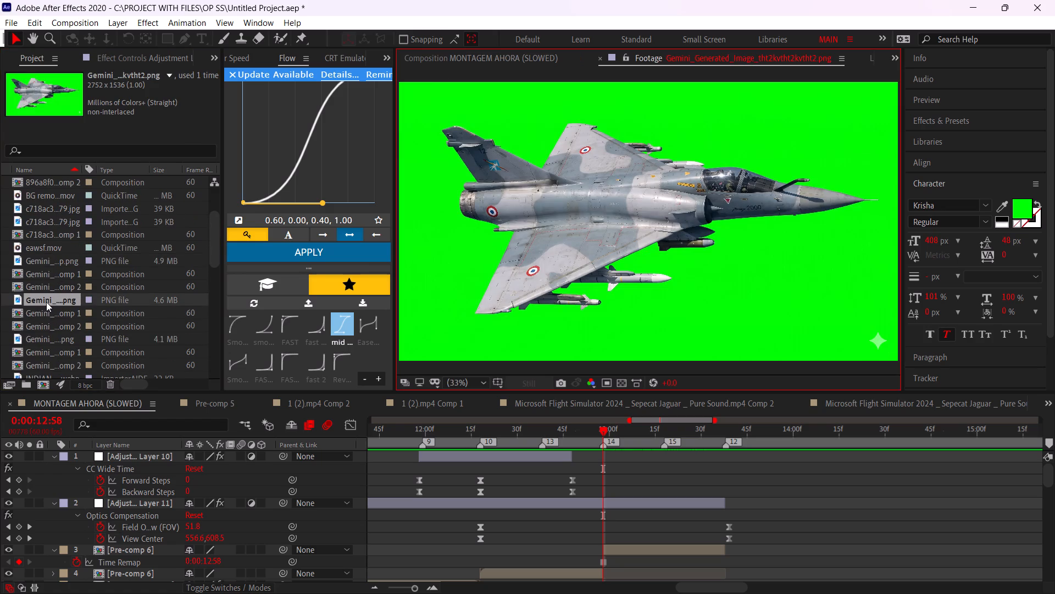
Add the Gemini green-screen jet image as the top layer from 0:00:12:58, cutting it off at 0:00:13:38.
drag(53, 298, 603, 454)
click(725, 434)
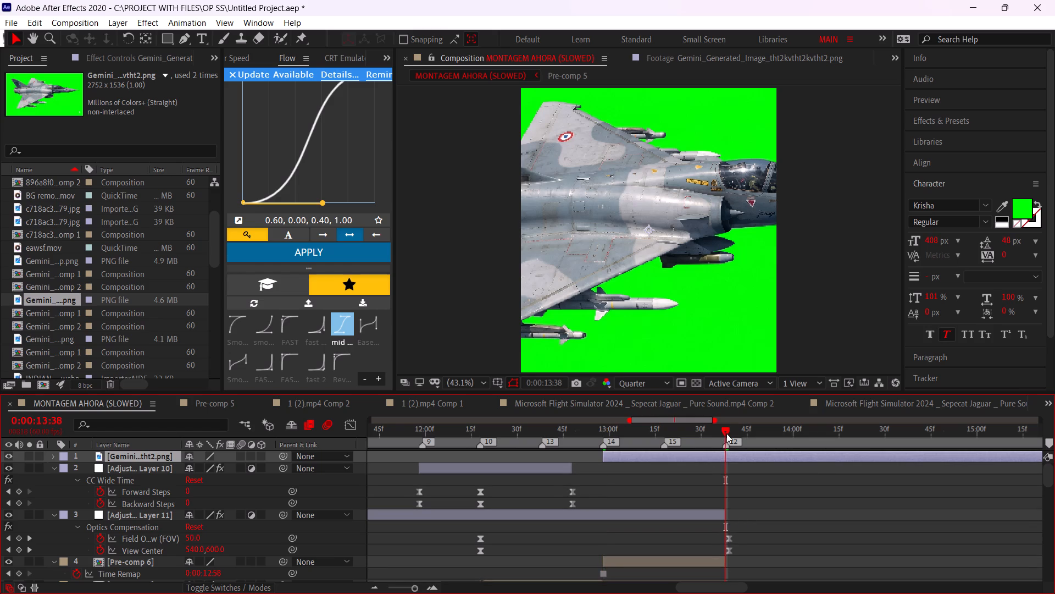
key(ctrl+shift+d)
key(Delete)
Scale the green-screen jet image layer down to 36%.
click(687, 437)
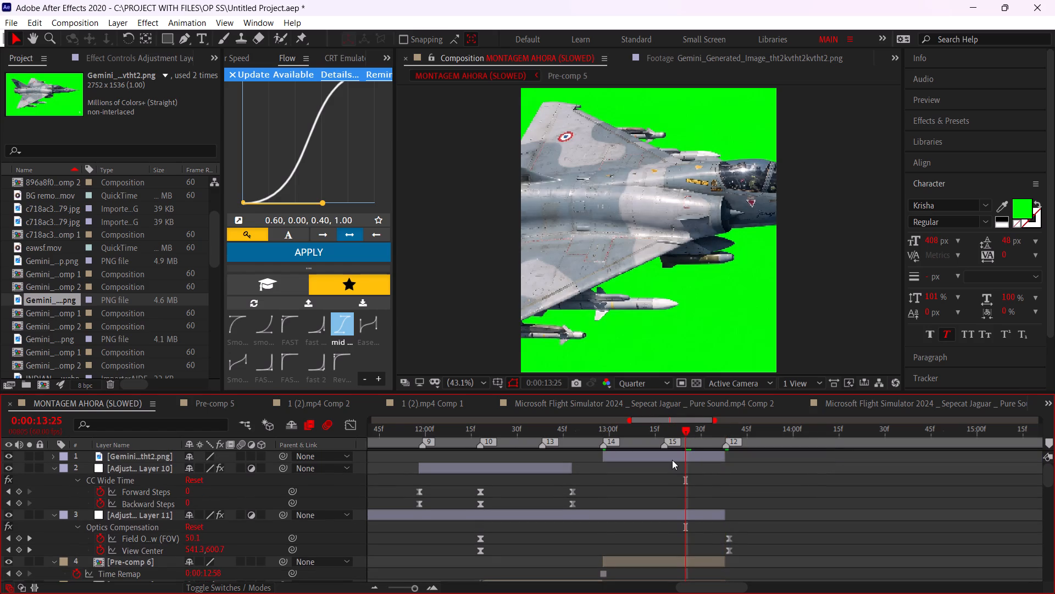
click(672, 460)
key(s)
drag(233, 470, 206, 470)
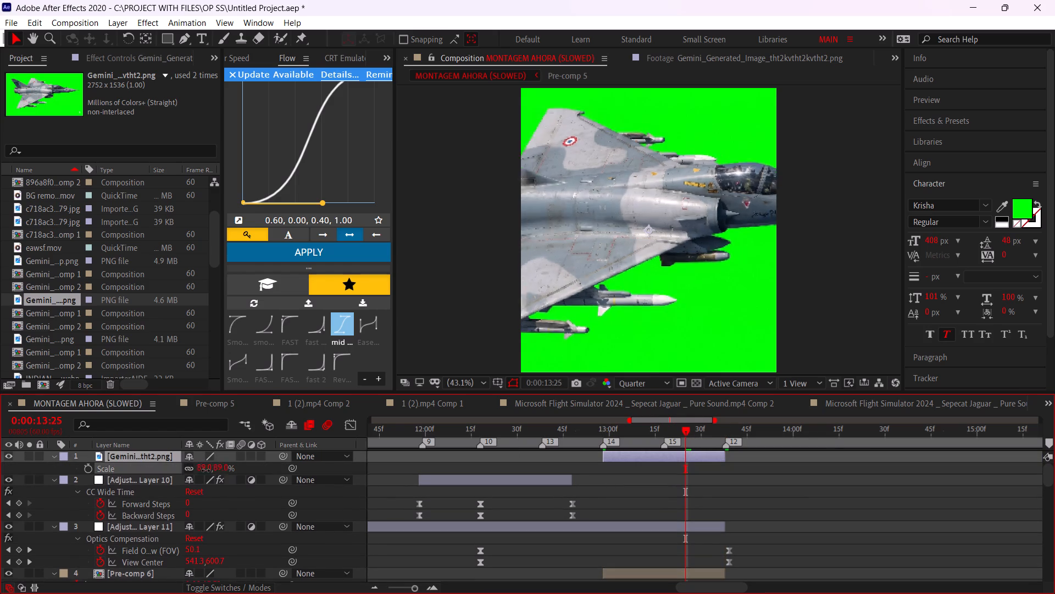
drag(206, 470, 186, 467)
Apply Keylight (1.2) to the jet image and sample its green background as the screen colour.
key(ctrl+space)
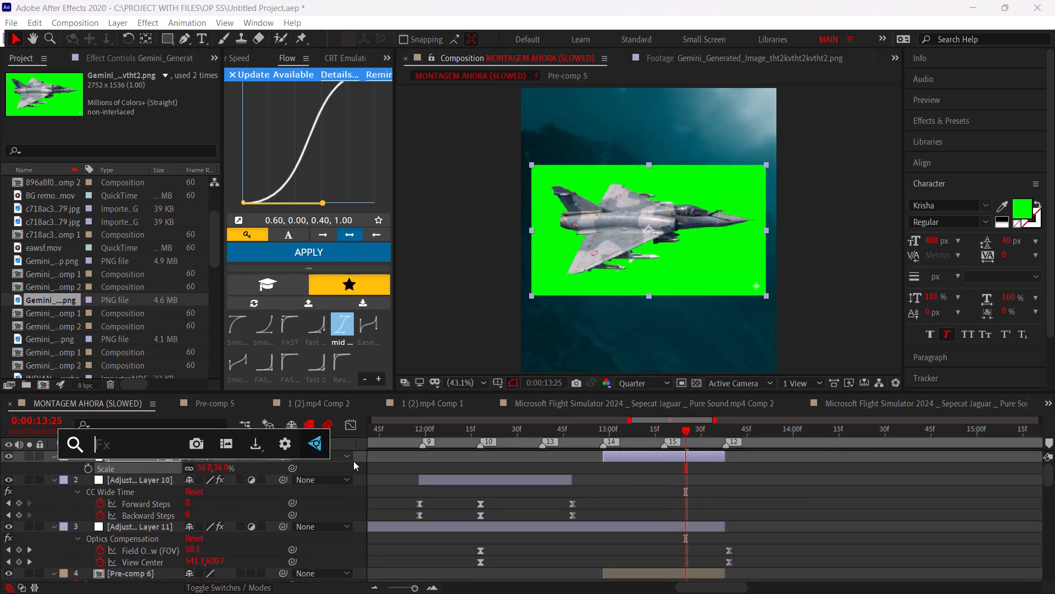
text(key)
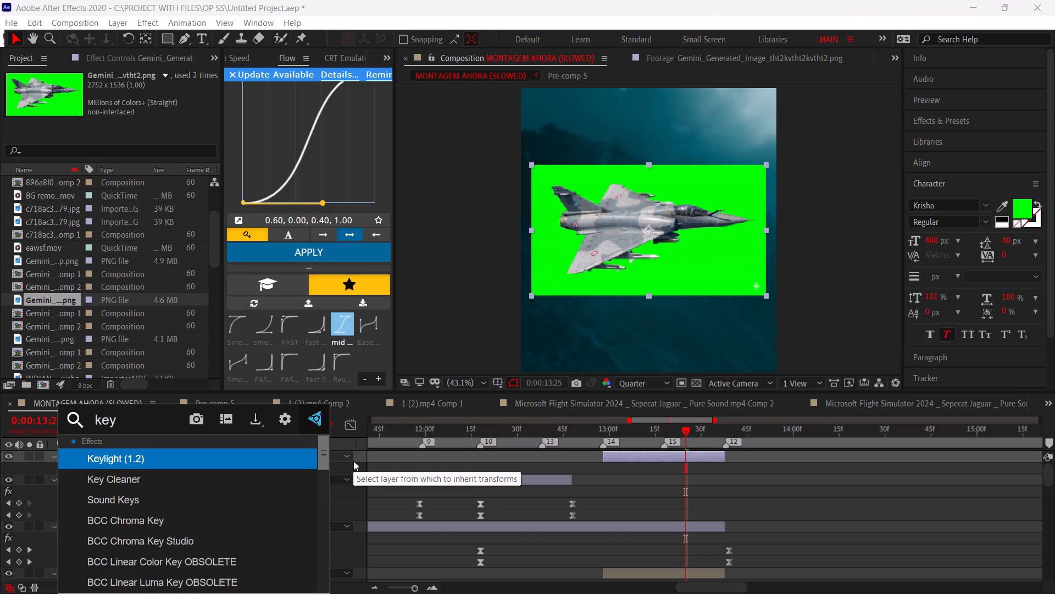
key(Return)
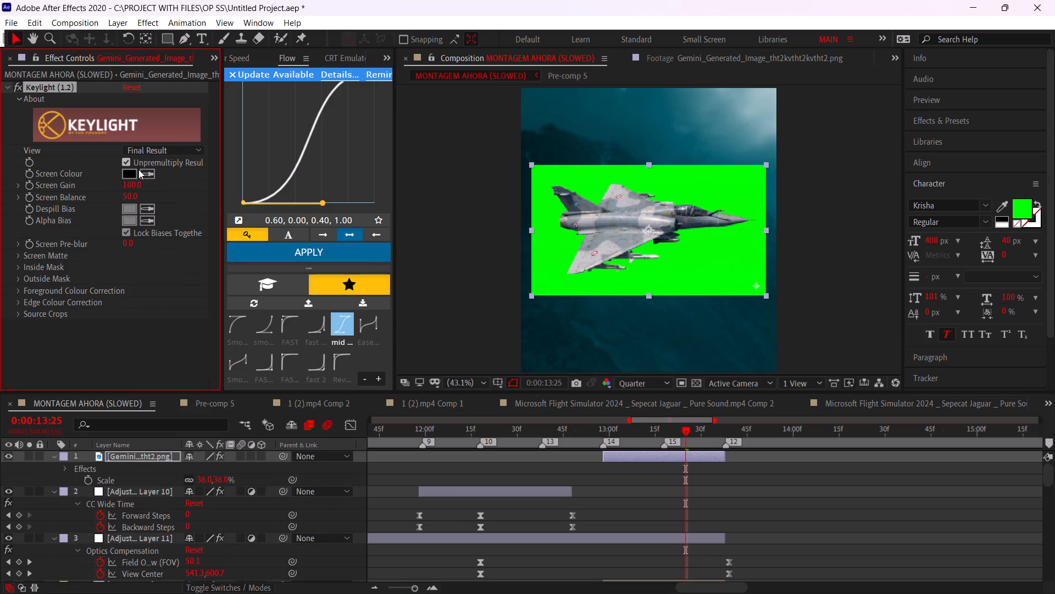
click(146, 176)
click(708, 200)
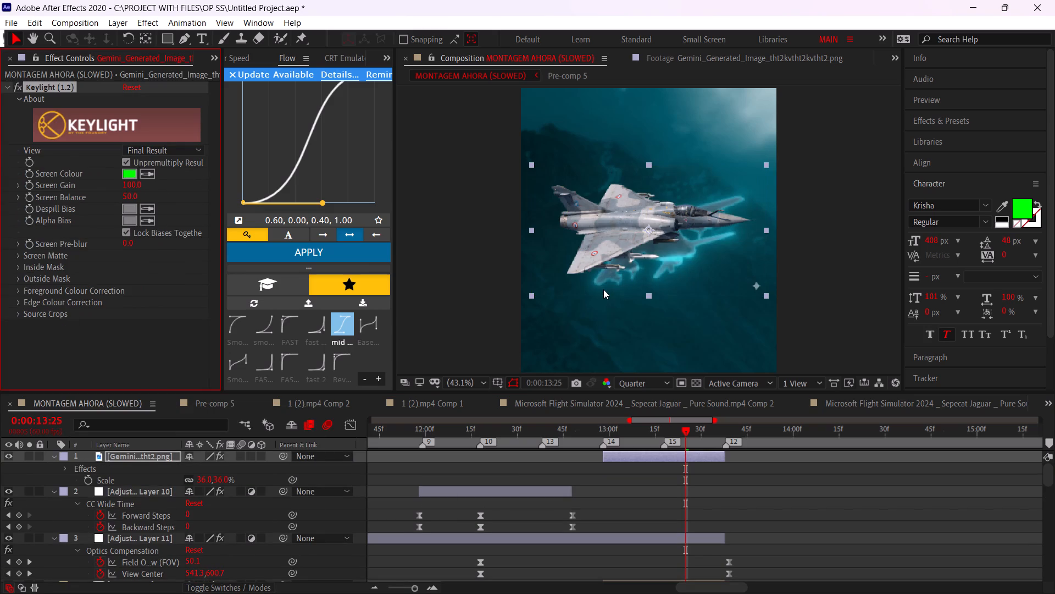
Pre-compose the keyed jet image layer.
key(ctrl+shift+c)
click(507, 276)
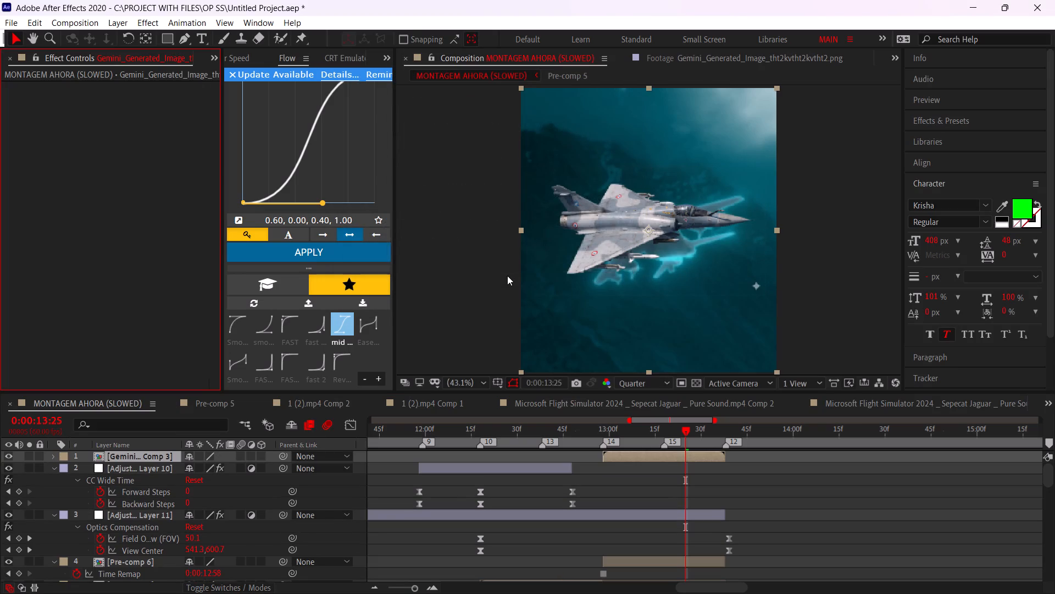
Apply the Fill effect to the pre-composed jet layer.
key(ctrl+space)
text(shat)
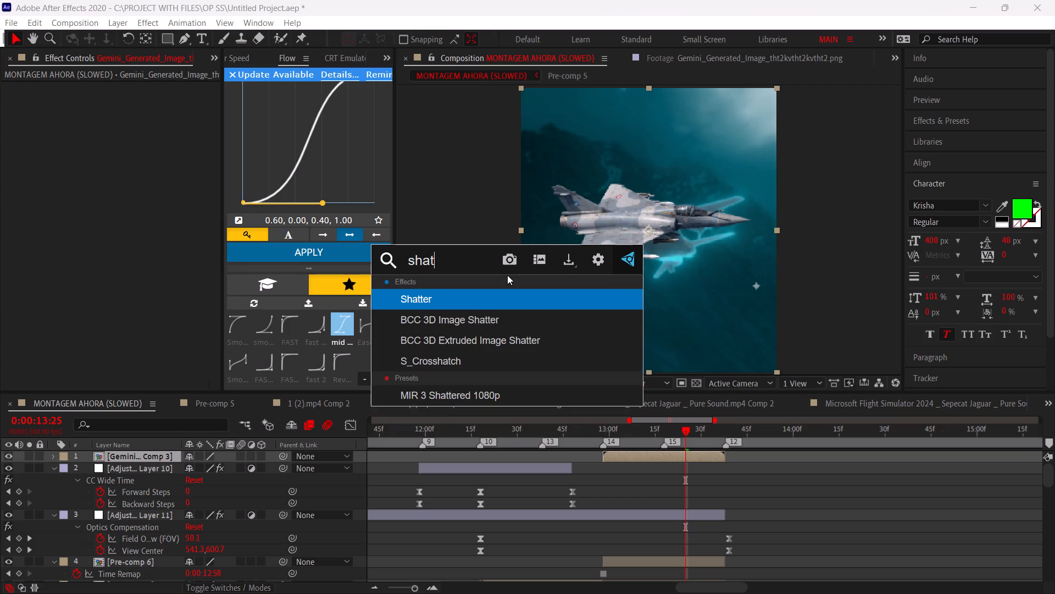
key(BackSpace)
key(BackSpace)
key(BackSpace)
key(BackSpace)
key(BackSpace)
text(fil)
key(Down)
key(Return)
Apply the Shatter effect to the filled jet layer and set its view to Rendered.
key(ctrl+space)
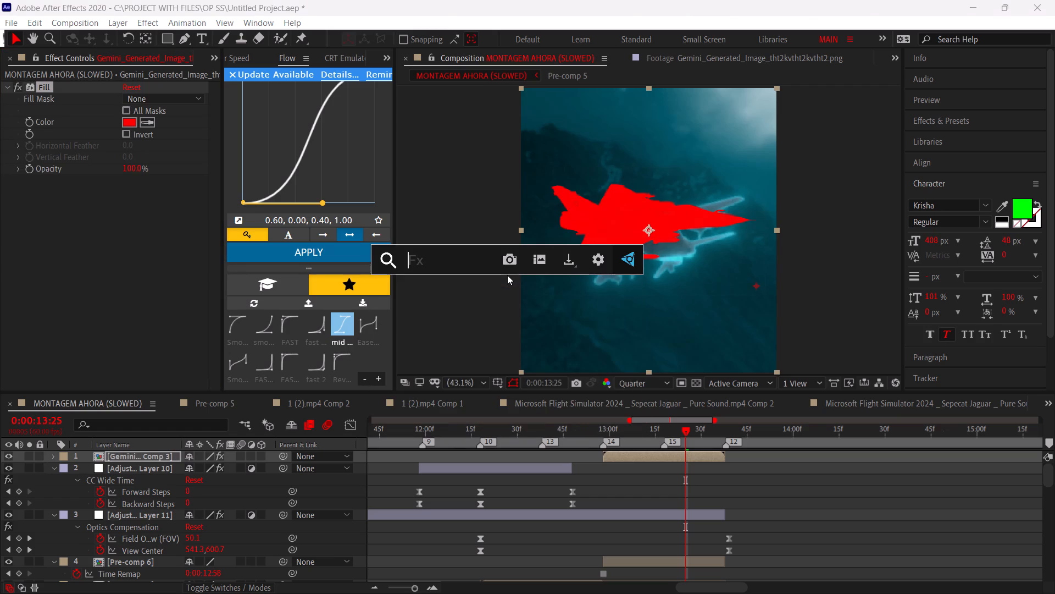
text(shatt)
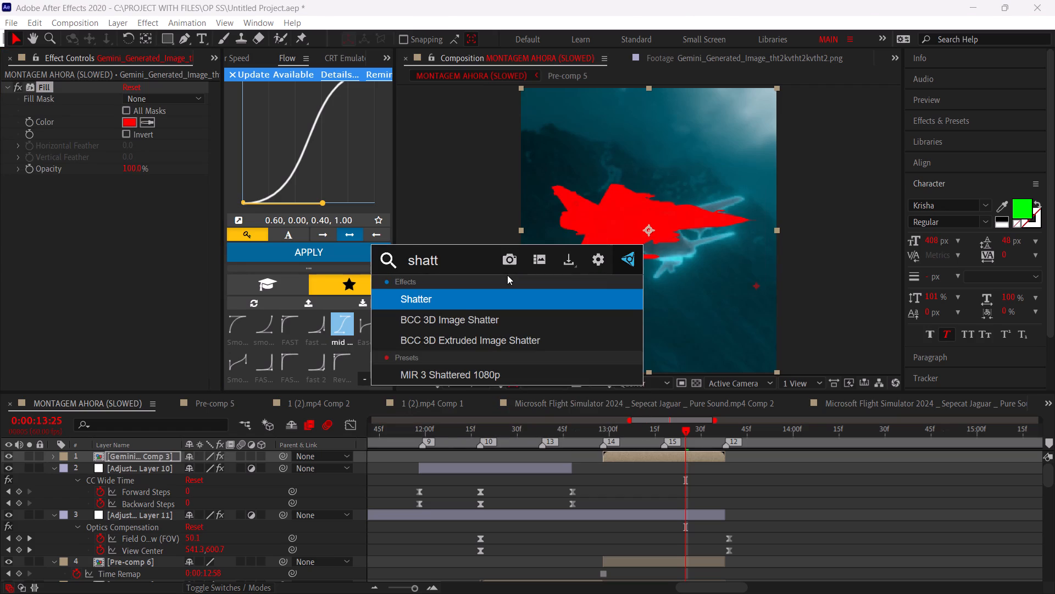
key(Return)
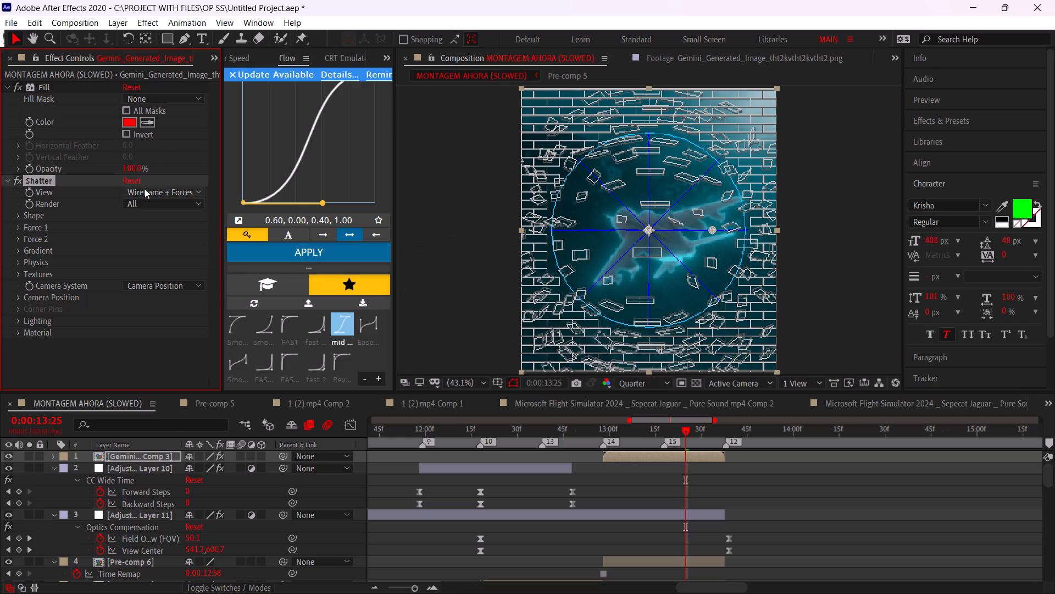
click(145, 189)
click(182, 205)
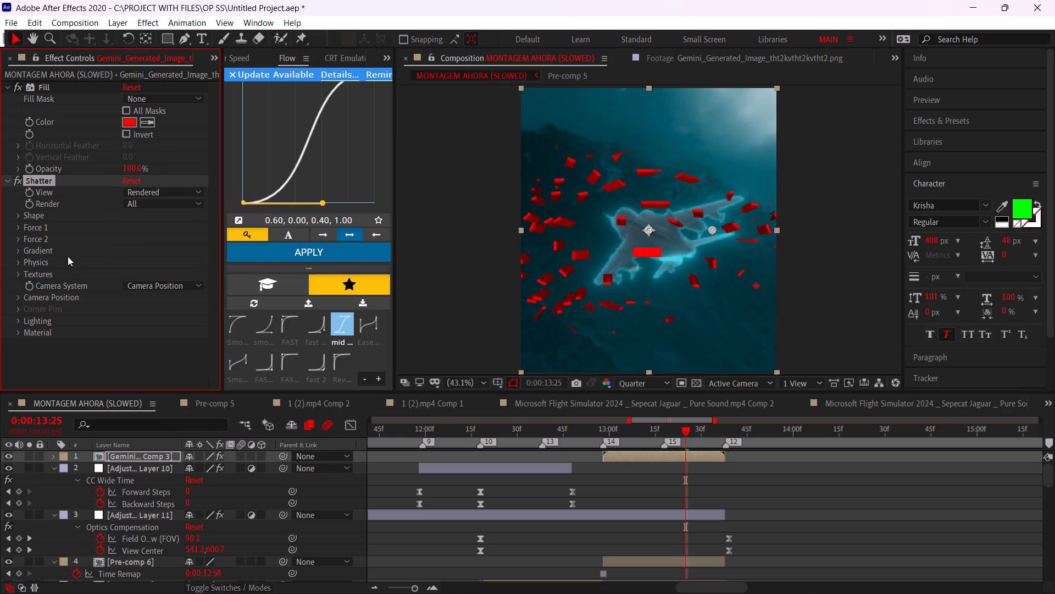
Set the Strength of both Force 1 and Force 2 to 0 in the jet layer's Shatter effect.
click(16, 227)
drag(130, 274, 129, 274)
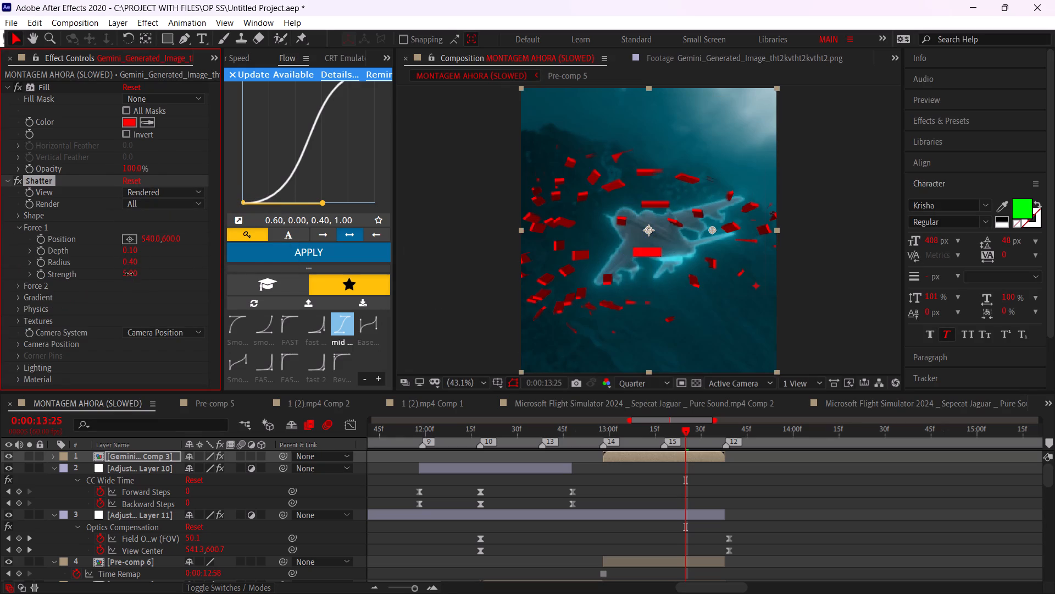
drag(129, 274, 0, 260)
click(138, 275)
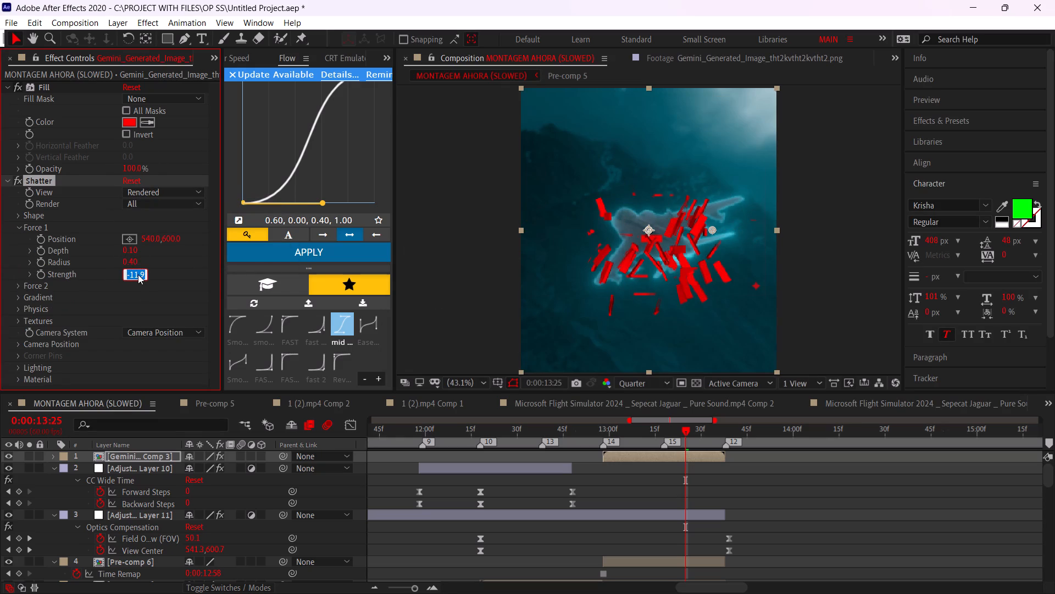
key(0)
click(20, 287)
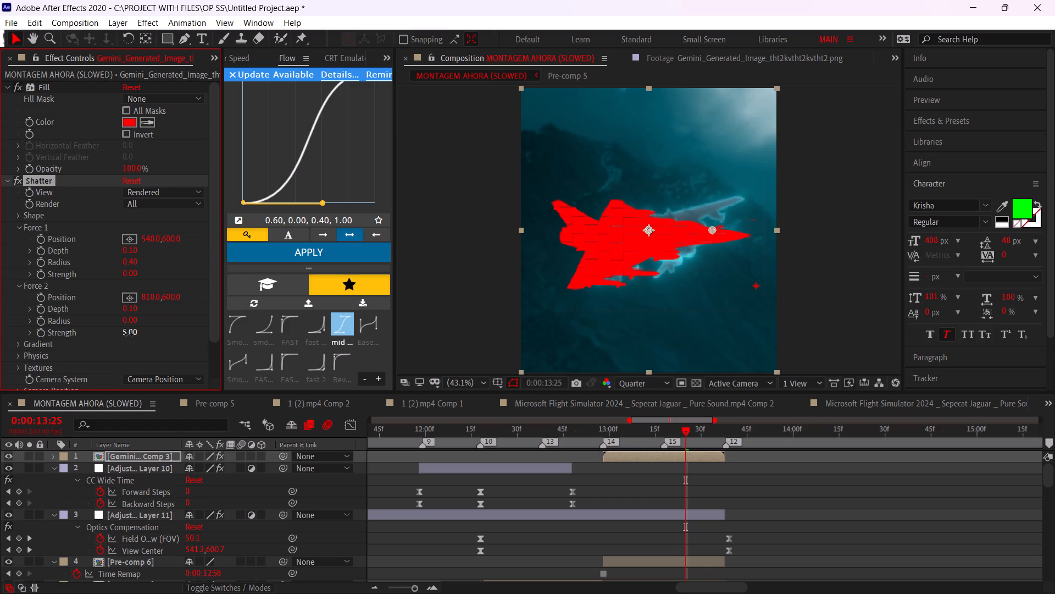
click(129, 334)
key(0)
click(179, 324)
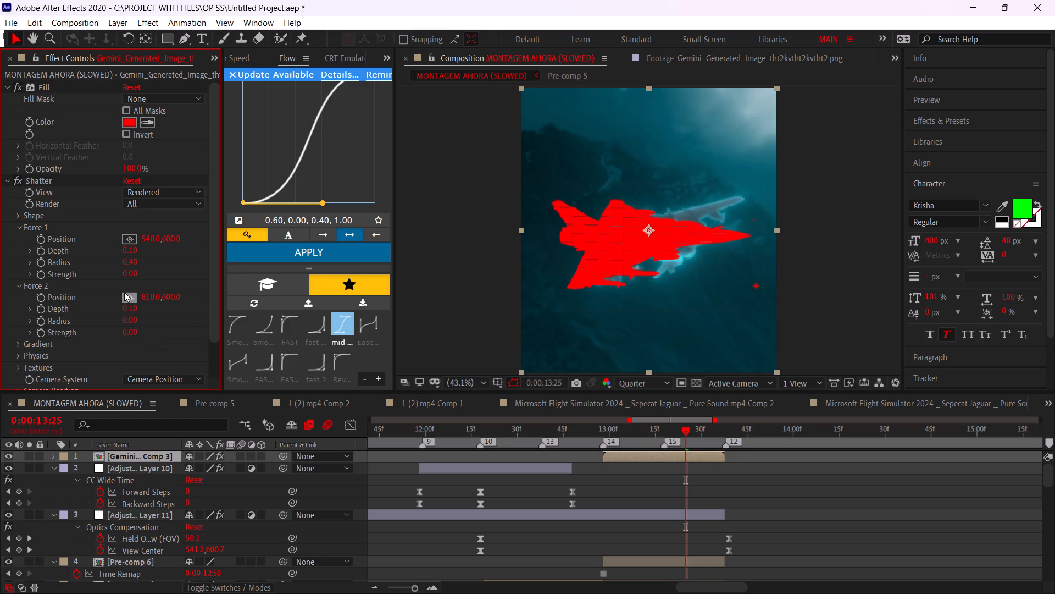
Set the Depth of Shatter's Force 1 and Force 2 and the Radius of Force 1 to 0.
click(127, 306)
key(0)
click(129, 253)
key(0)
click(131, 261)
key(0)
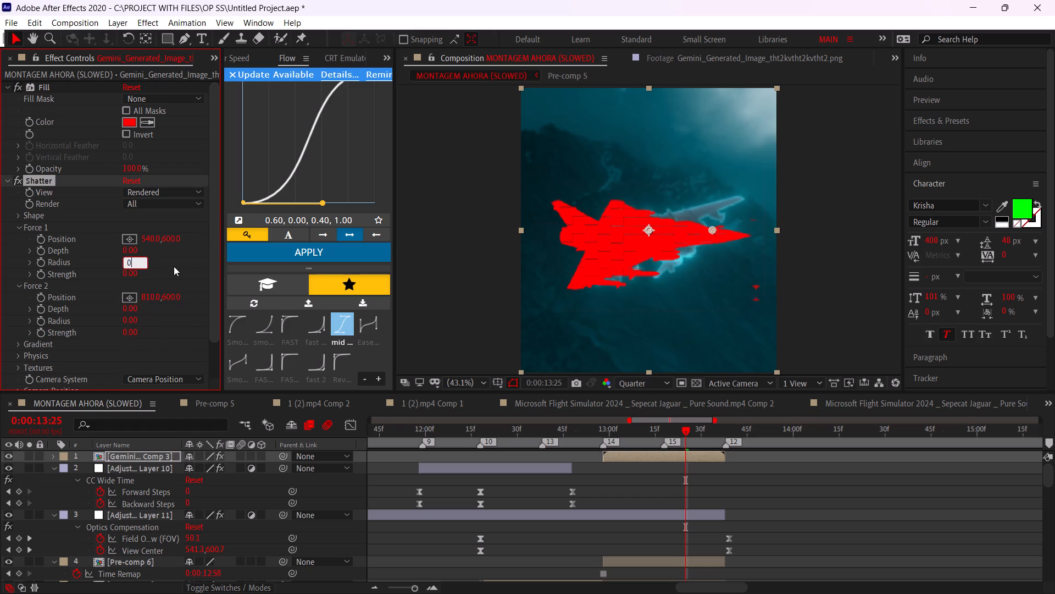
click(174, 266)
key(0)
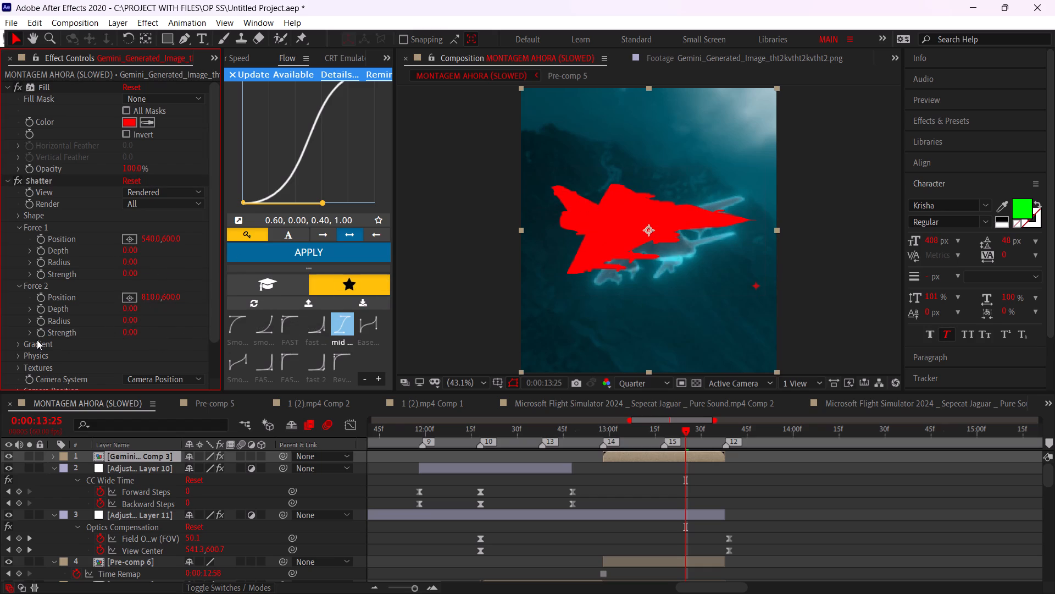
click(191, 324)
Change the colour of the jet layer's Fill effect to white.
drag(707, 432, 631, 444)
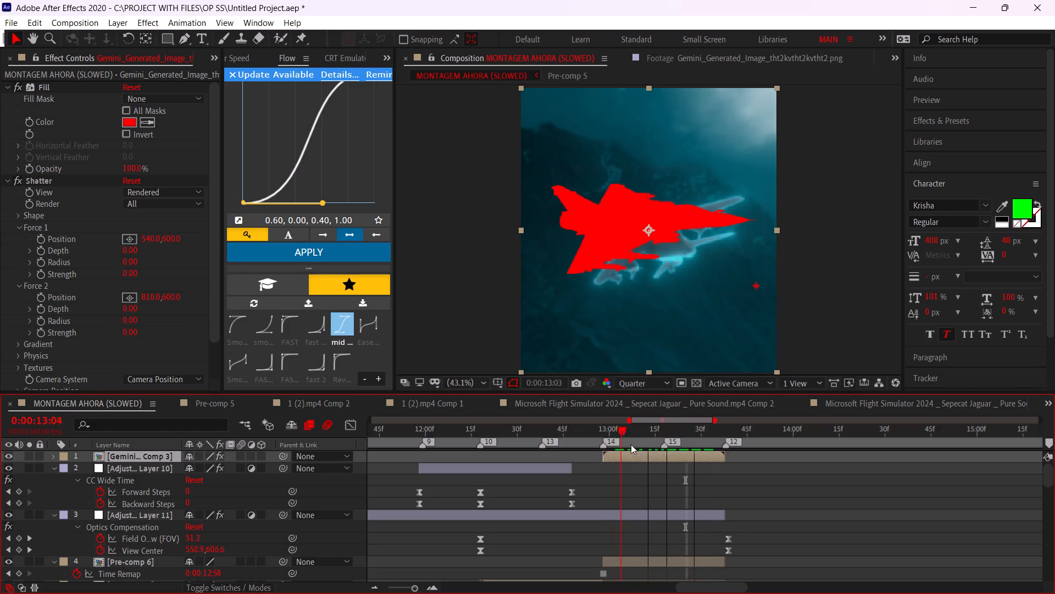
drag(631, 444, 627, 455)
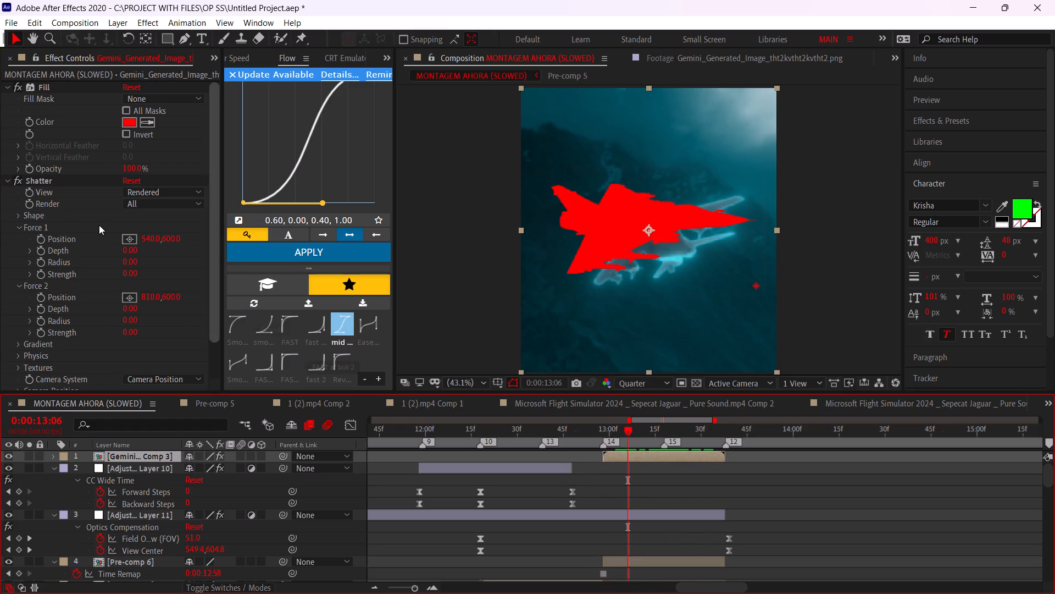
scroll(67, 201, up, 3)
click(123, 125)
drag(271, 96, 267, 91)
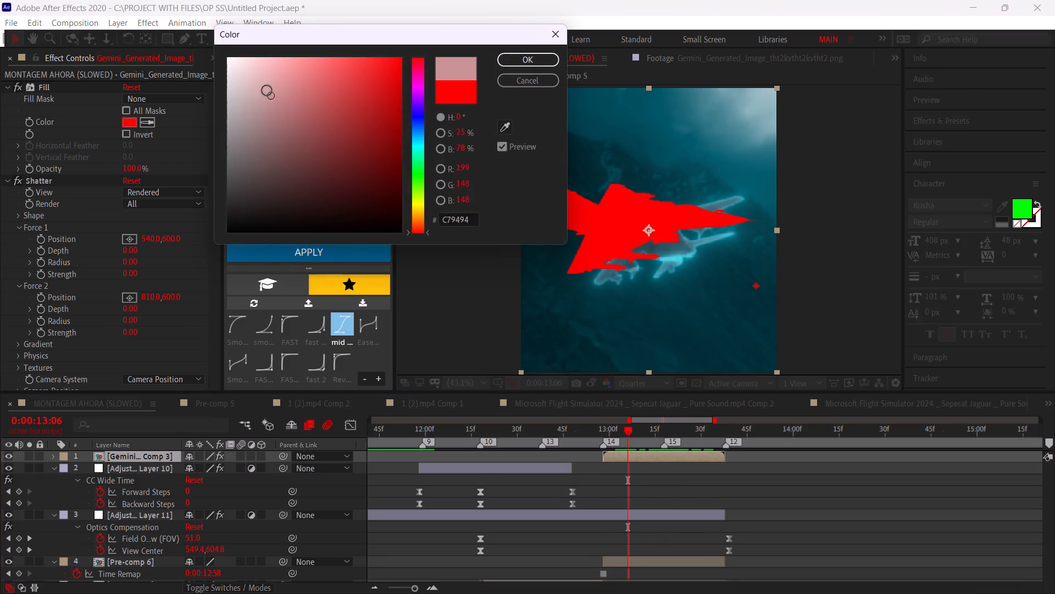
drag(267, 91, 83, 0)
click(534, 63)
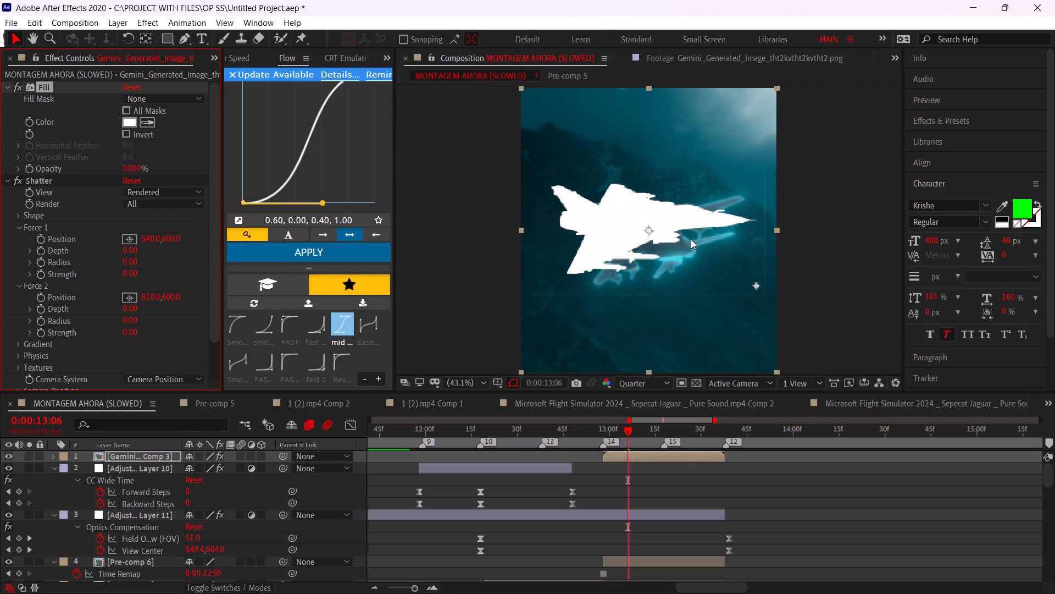
Delete the Shatter and Fill effects from the pre-composed jet layer.
click(51, 180)
key(Delete)
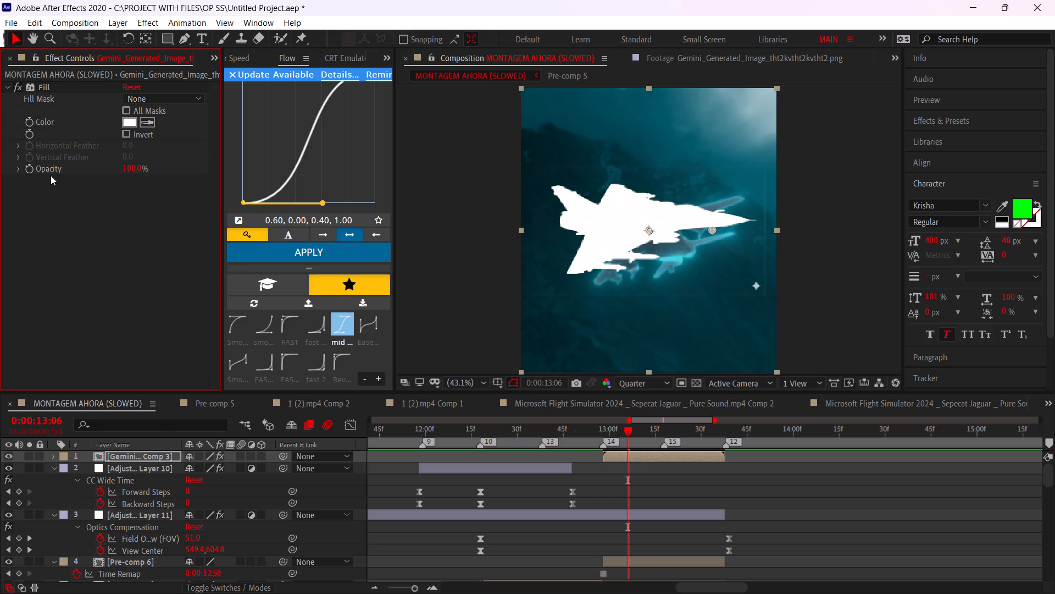
click(55, 88)
key(Delete)
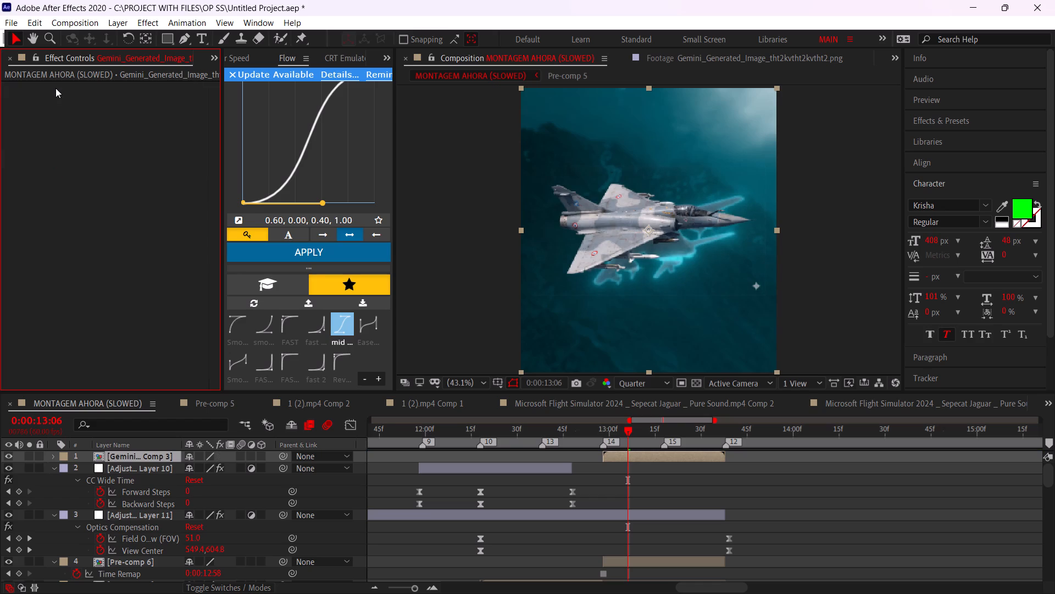
Inside the jet's pre-comp, set the image layer's Keylight Screen Gain to 125.
drag(653, 442, 662, 442)
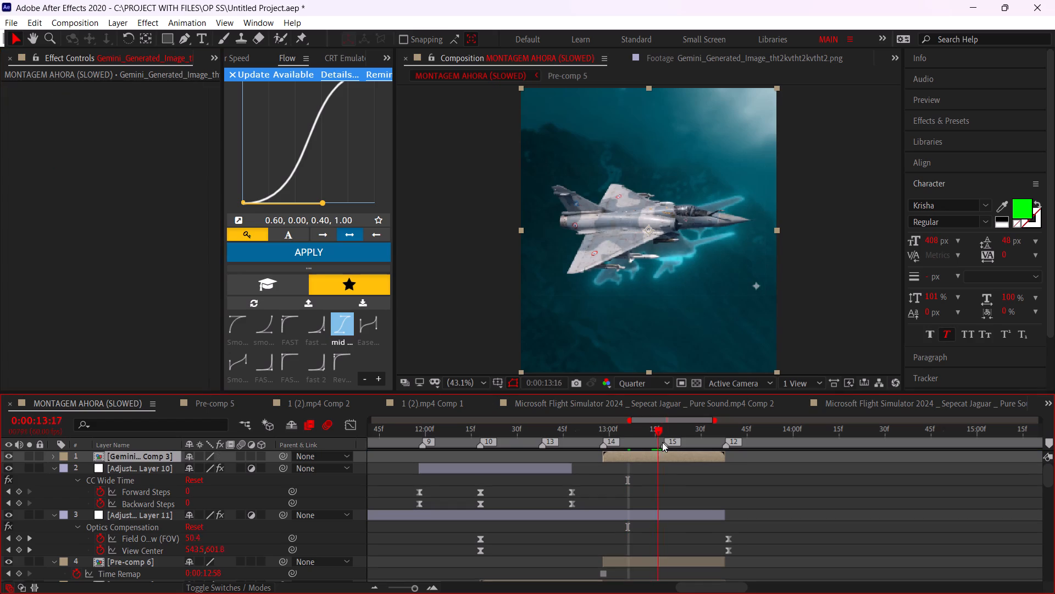
drag(662, 442, 673, 441)
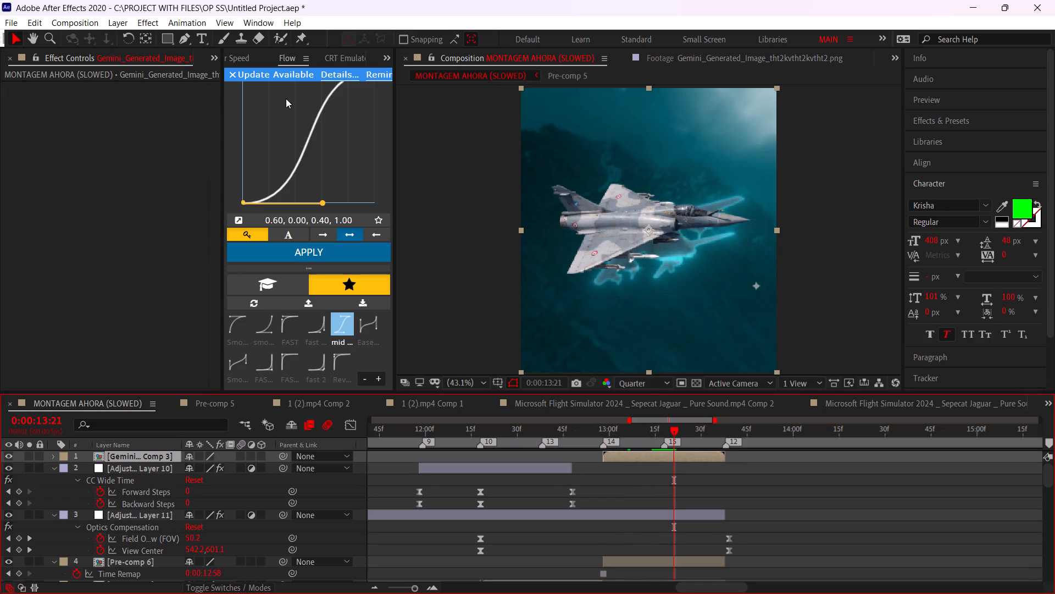
double_click(680, 453)
click(679, 454)
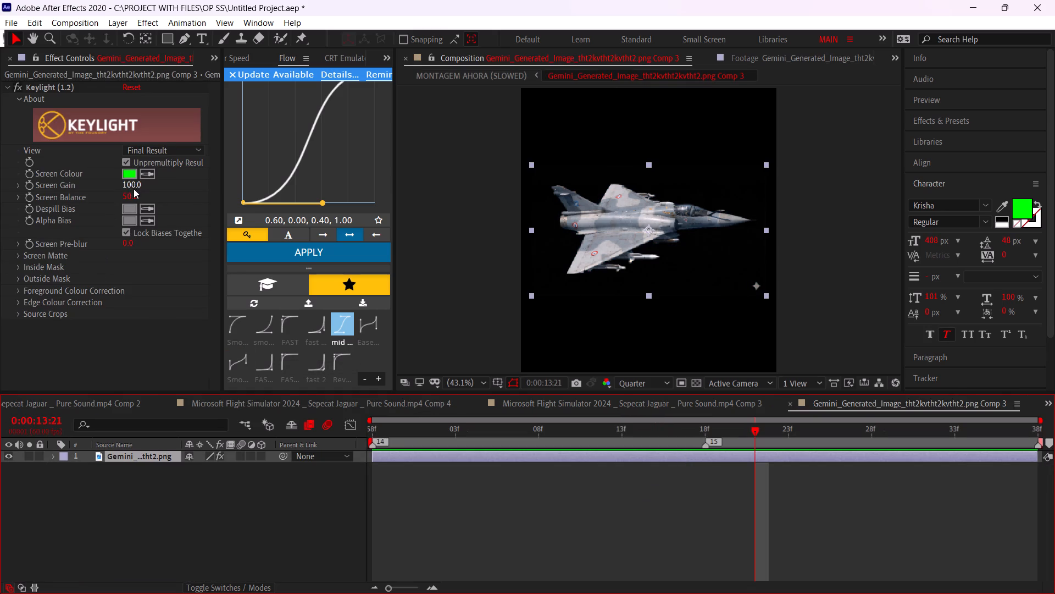
drag(132, 185, 486, 202)
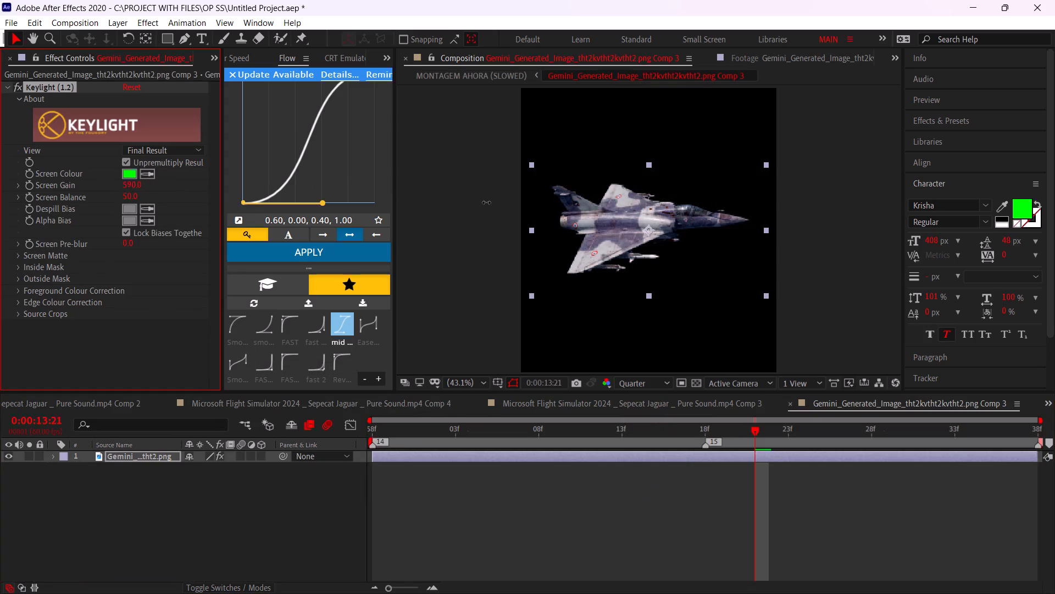
drag(486, 202, 143, 169)
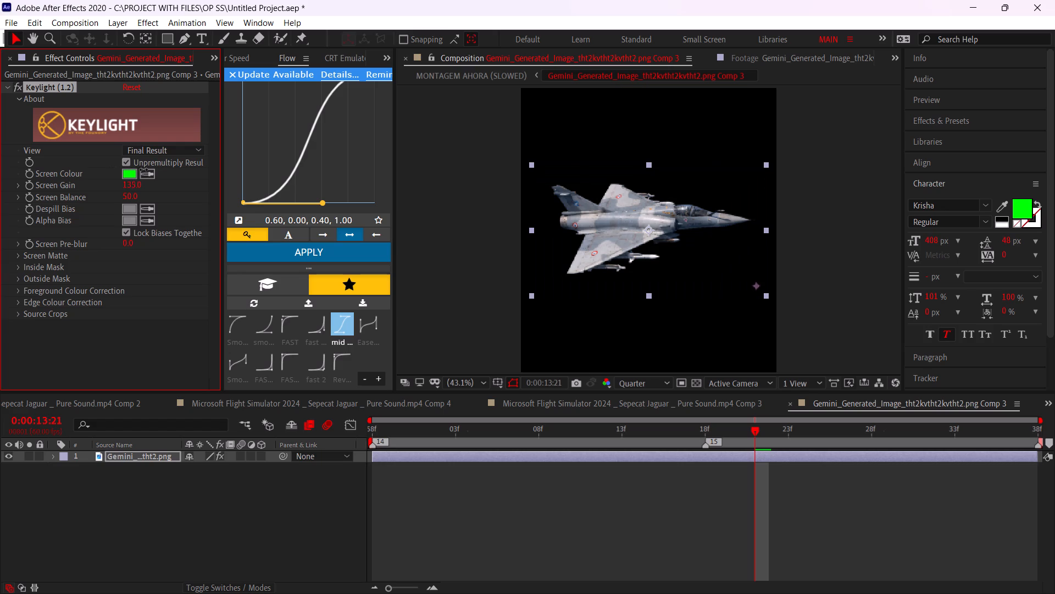
drag(143, 169, 194, 161)
drag(194, 161, 52, 170)
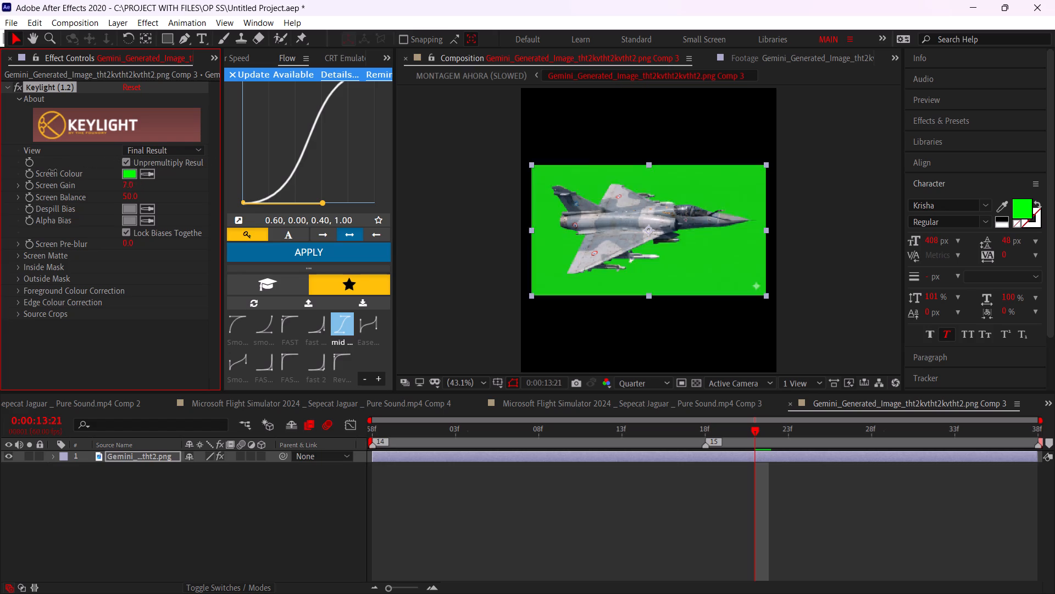
drag(52, 170, 131, 170)
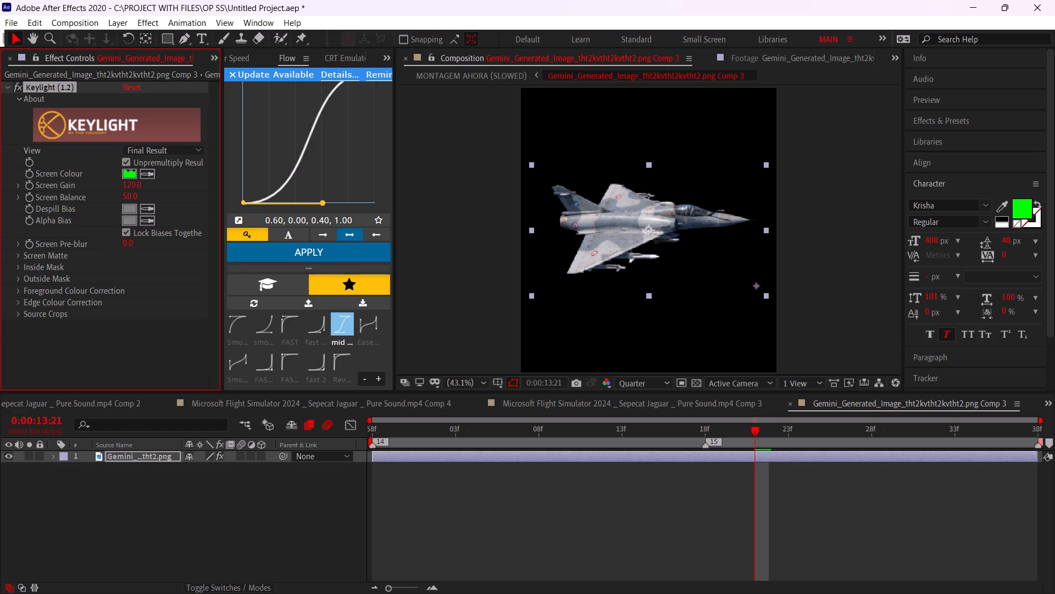
drag(131, 170, 134, 170)
click(232, 495)
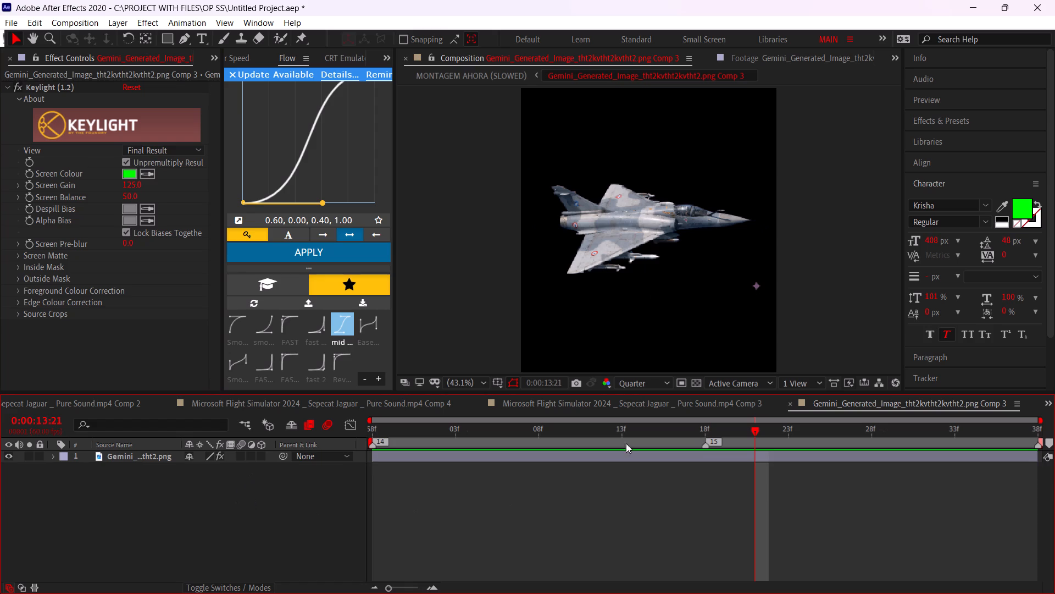
Pre-compose the keyed jet image layer inside its own comp.
click(188, 40)
click(719, 461)
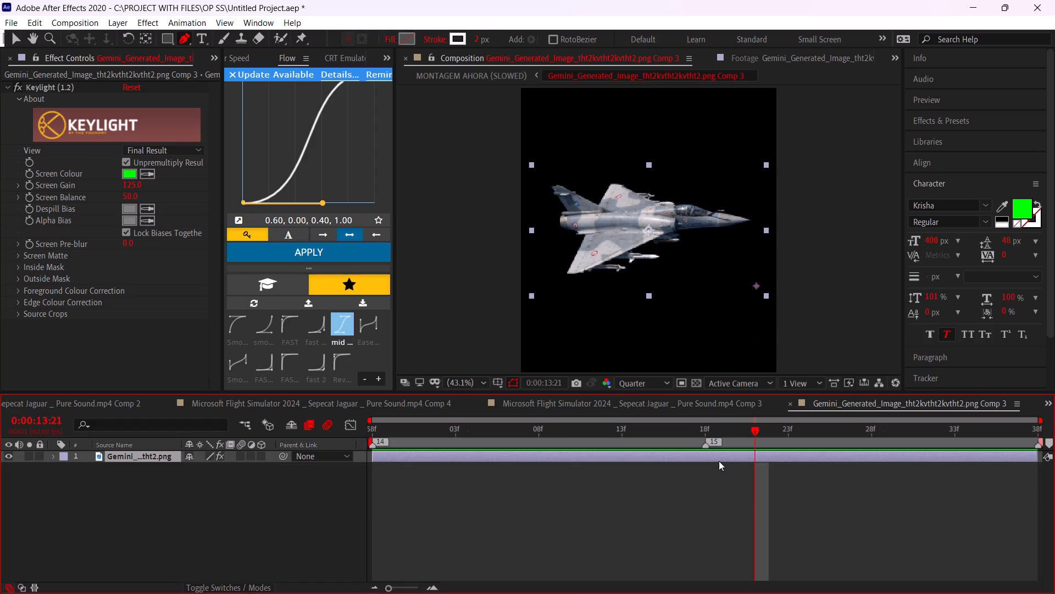
key(ctrl+shift+c)
click(519, 268)
Draw a closed Pen mask around the stray speck below the jet's nose and set the mask to Inverted.
drag(713, 304, 724, 295)
click(774, 253)
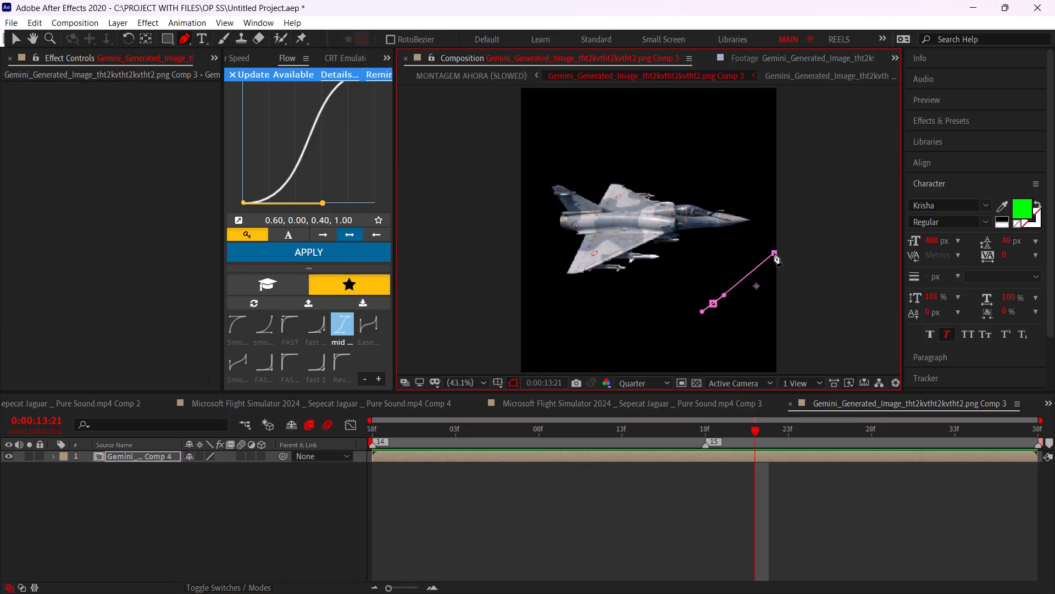
click(796, 288)
click(754, 337)
click(713, 306)
key(m)
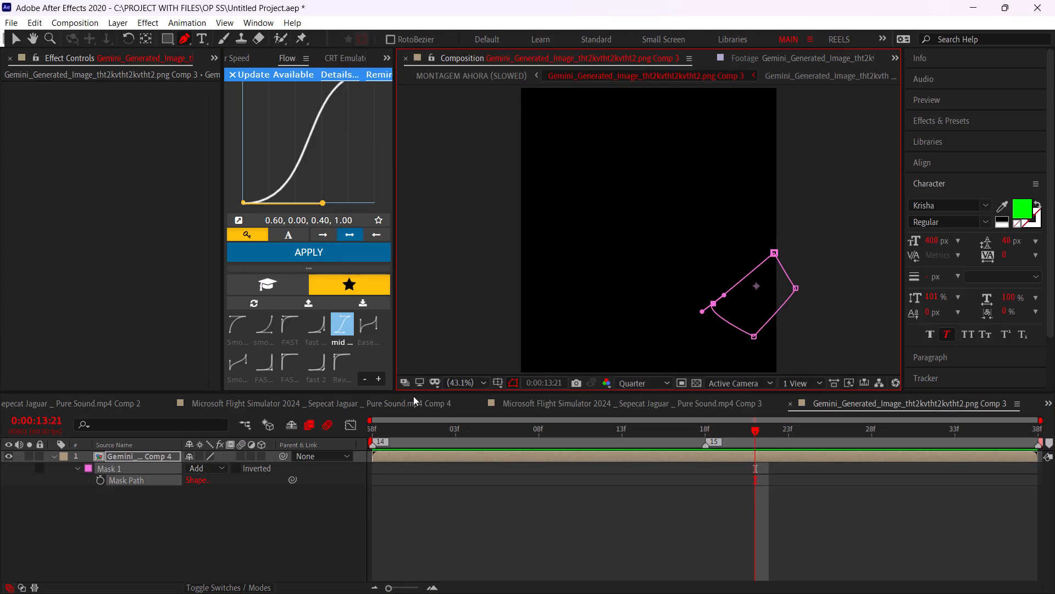
click(234, 468)
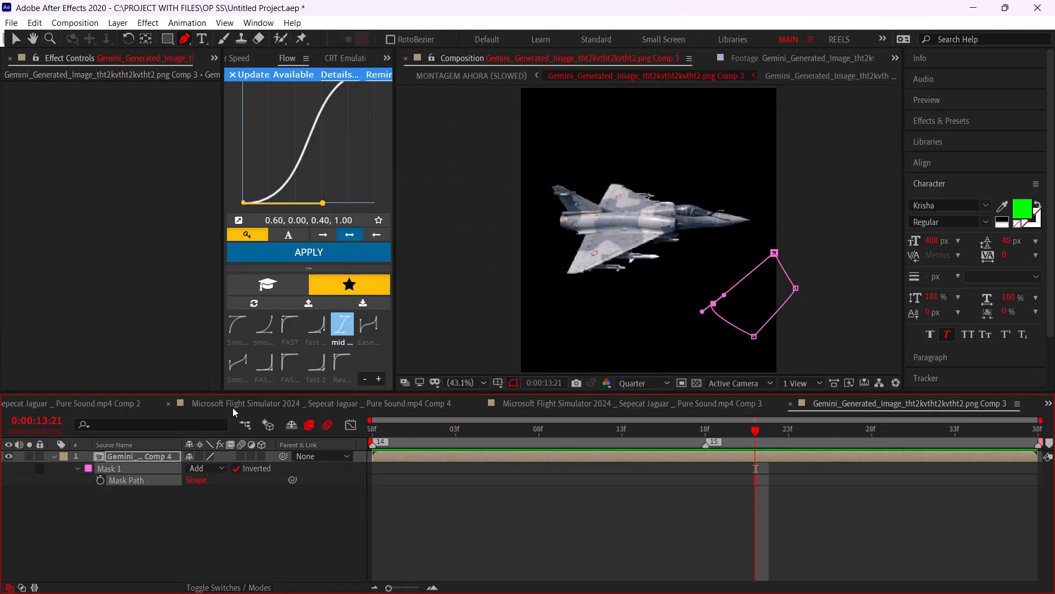
Return to the MONTAGEM AHORA (SLOWED) comp and apply the Fill effect to the jet layer at 0:00:13:12.
scroll(231, 407, up, 17)
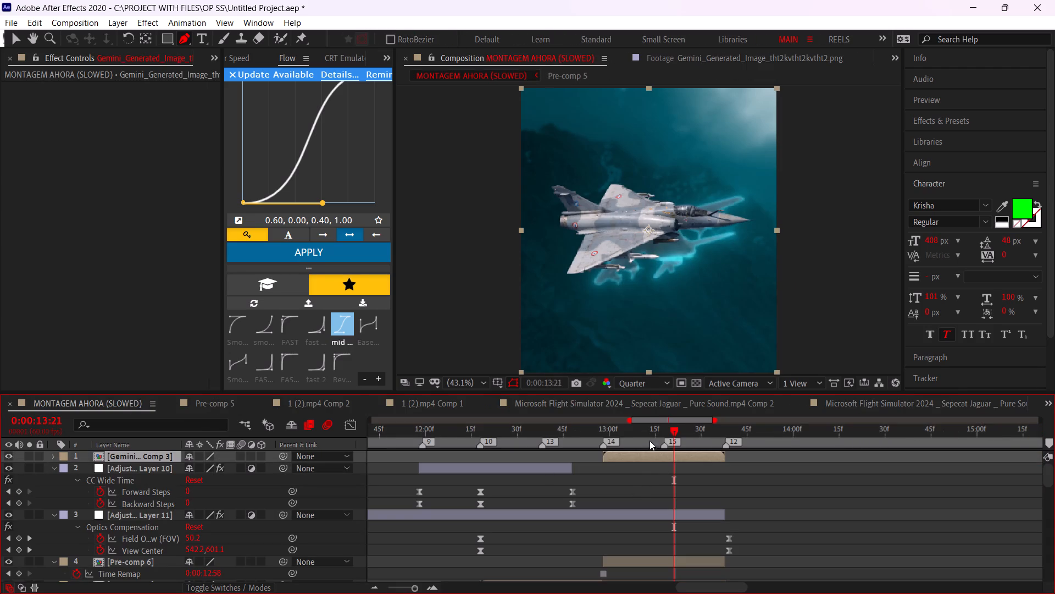
click(645, 453)
click(646, 446)
key(ctrl+space)
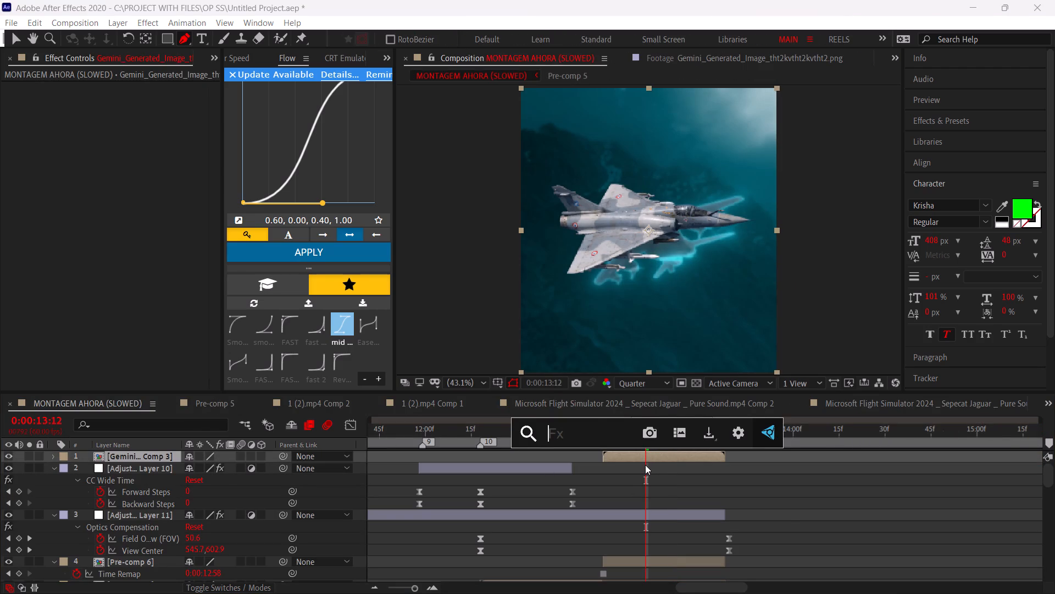
text(fill)
key(Return)
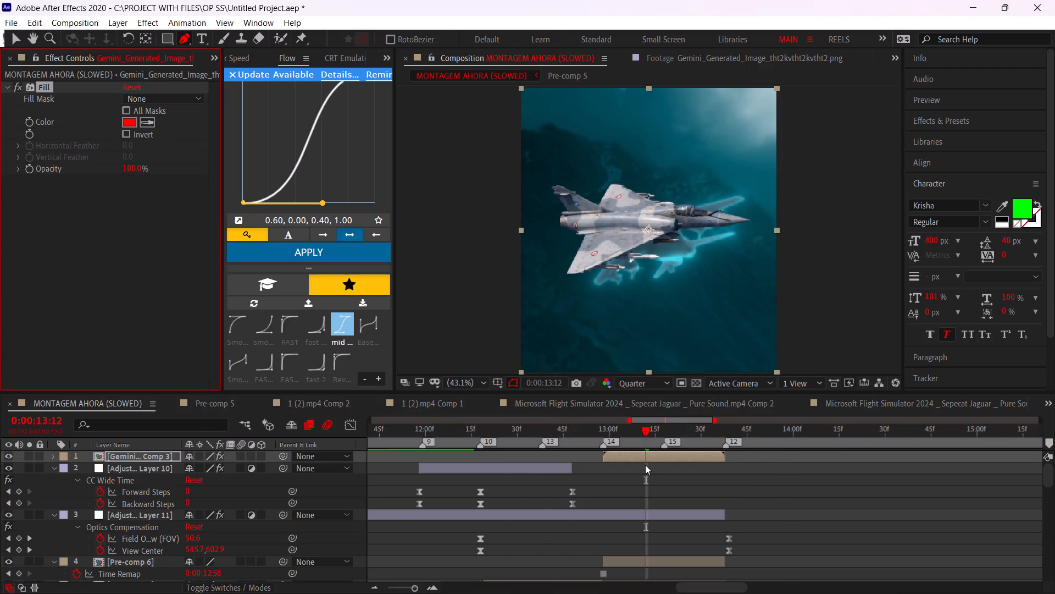
Apply the Bevel Alpha effect to the jet layer and set its Edge Thickness to 10.50.
key(ctrl+space)
text(beve)
key(Return)
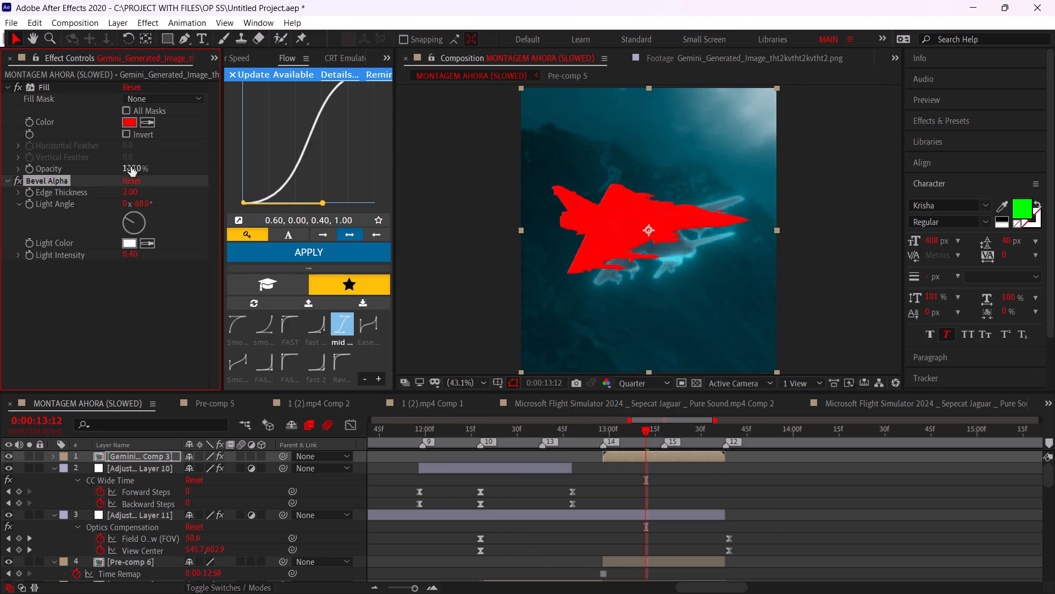
drag(130, 195, 179, 184)
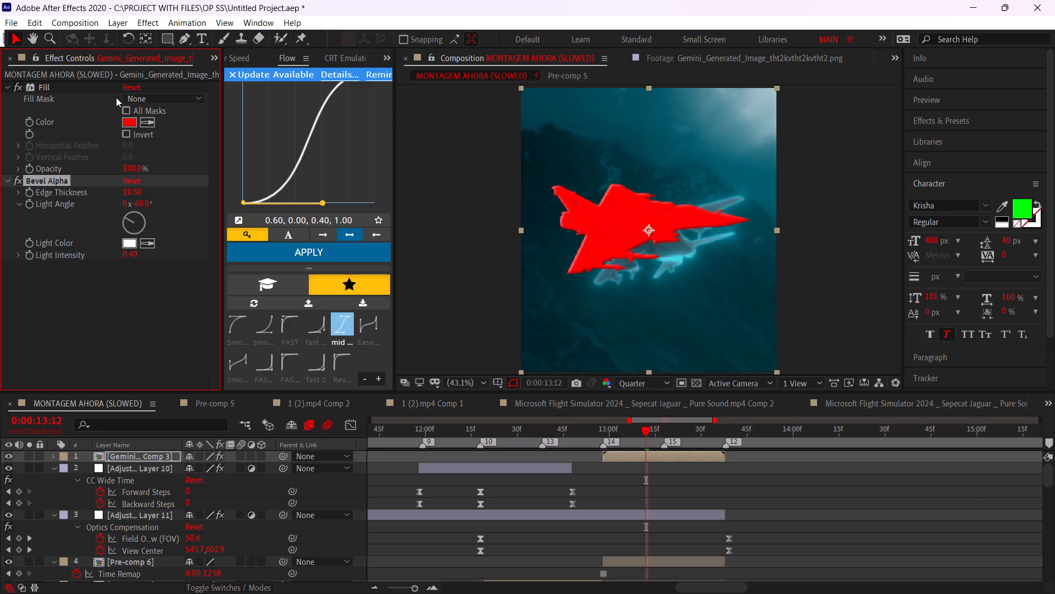
Apply the S_DropShadow effect to the jet layer.
key(ctrl+space)
text(dr)
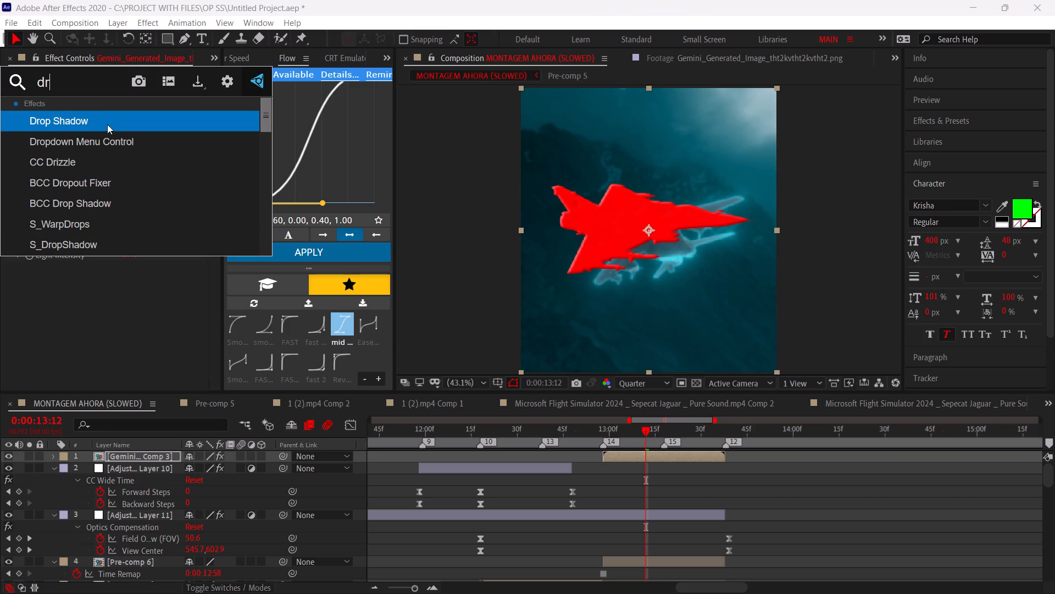
click(88, 240)
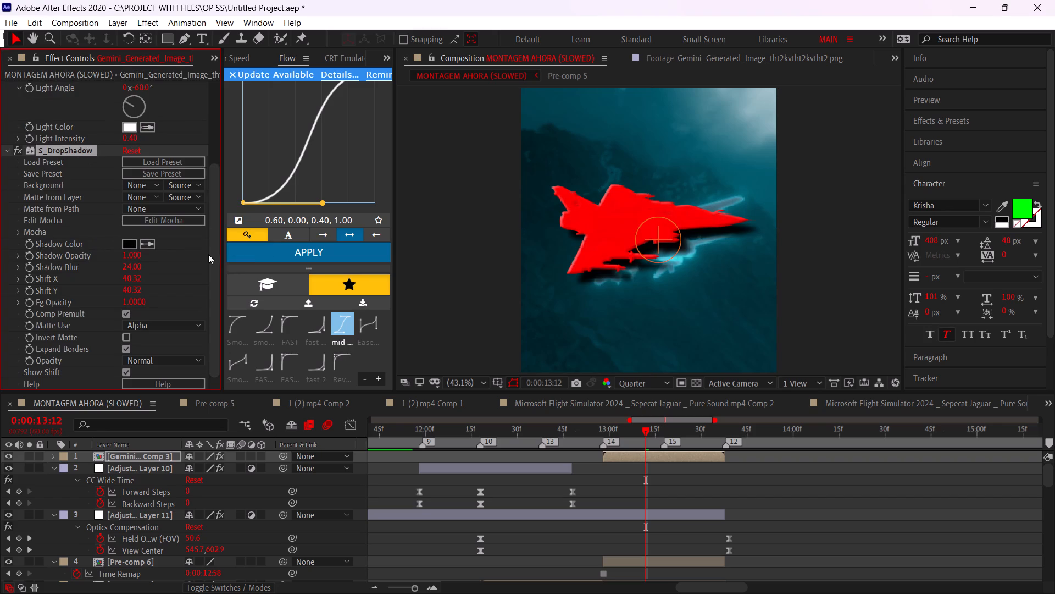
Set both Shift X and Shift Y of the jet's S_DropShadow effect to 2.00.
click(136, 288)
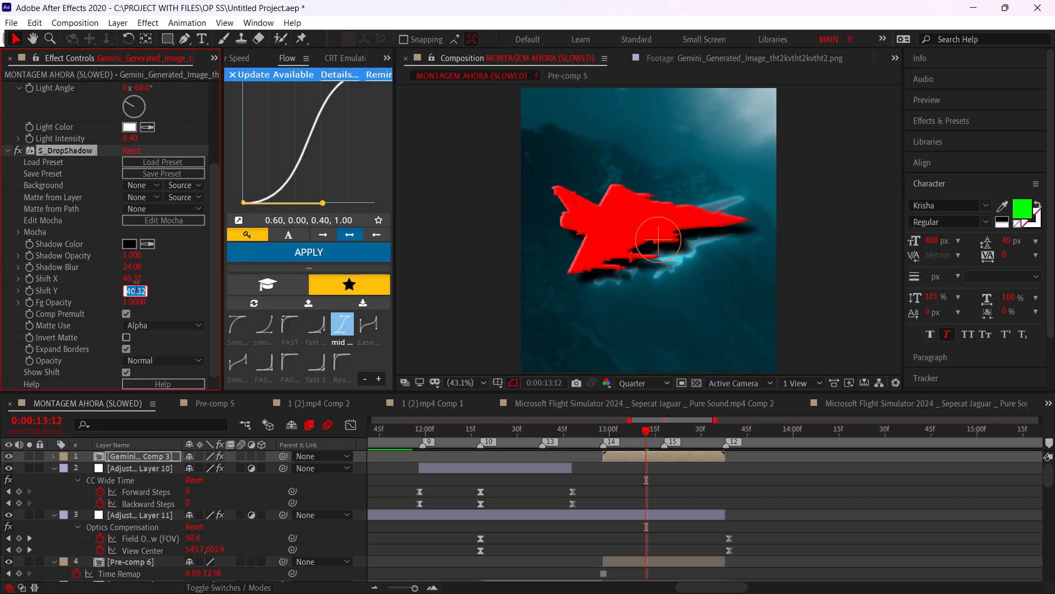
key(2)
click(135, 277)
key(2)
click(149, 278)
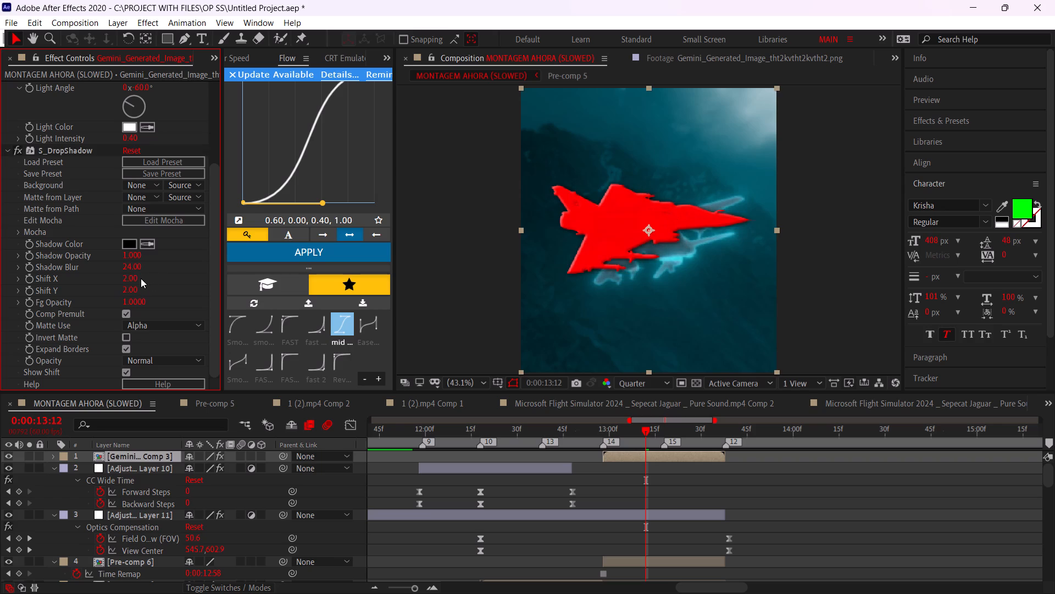
Set both Shift X and Shift Y of the jet's S_DropShadow effect to 4.00.
click(134, 277)
key(4)
click(135, 289)
key(4)
click(165, 280)
Reduce the S_DropShadow's Shadow Blur to 1.00 and its Shadow Opacity to about 0.43.
click(134, 256)
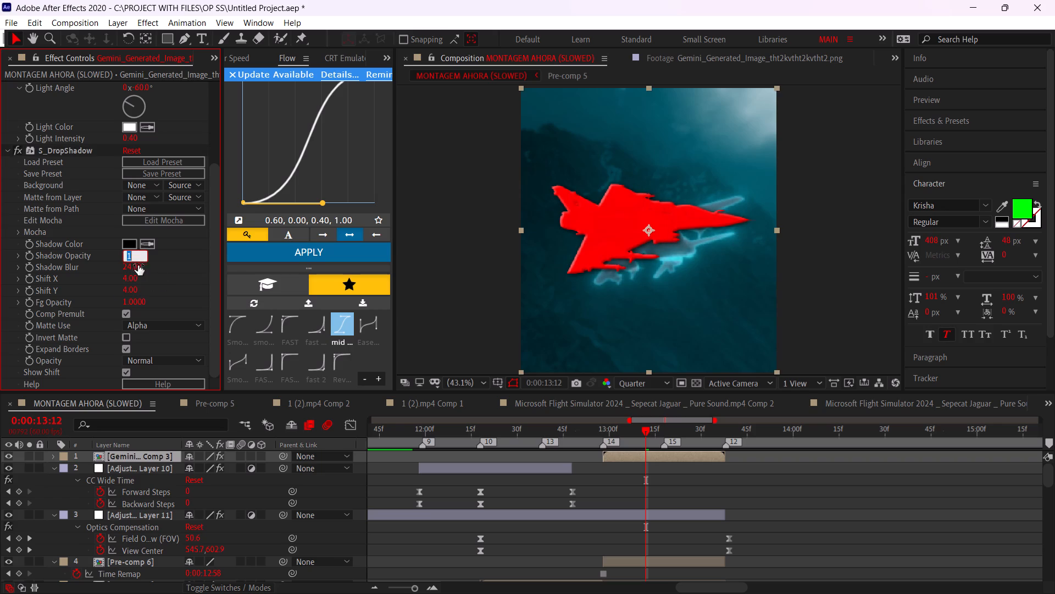
drag(138, 265, 0, 256)
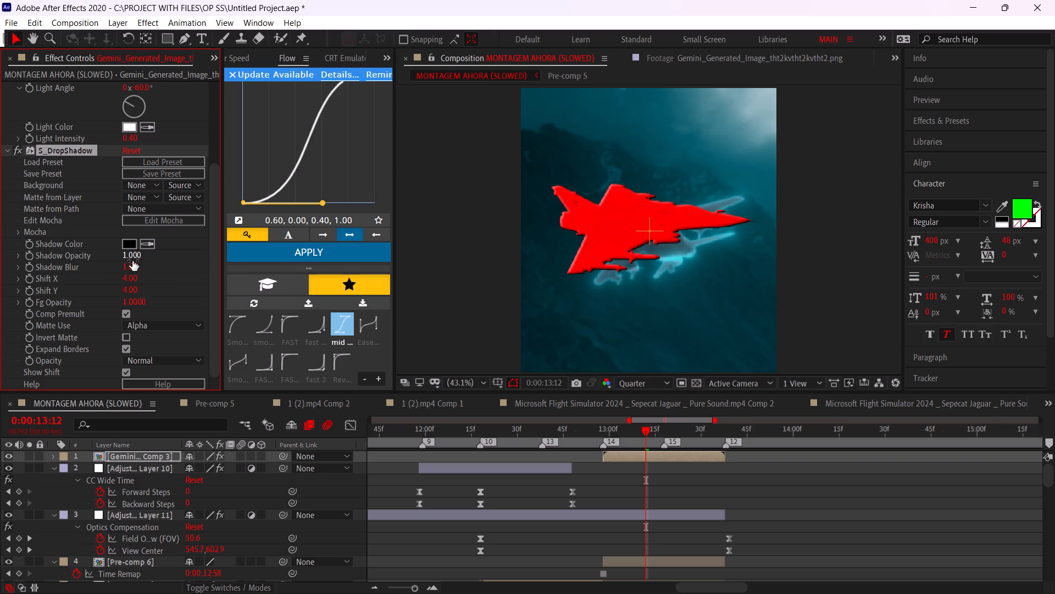
drag(132, 260, 89, 259)
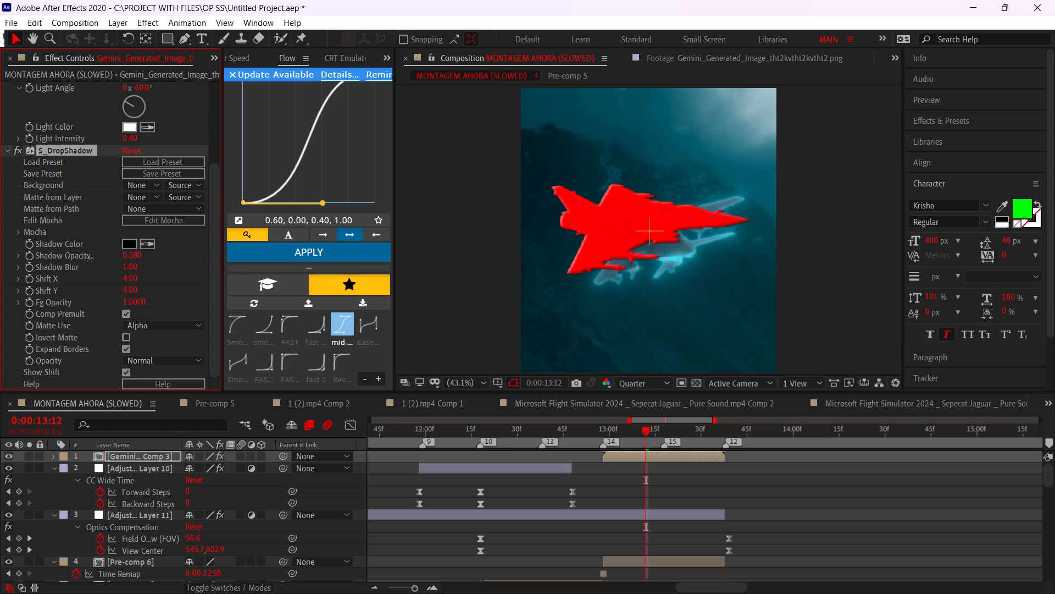
drag(89, 259, 93, 260)
click(163, 272)
Change the Fill effect's colour on the jet layer to white.
scroll(153, 271, up, 2)
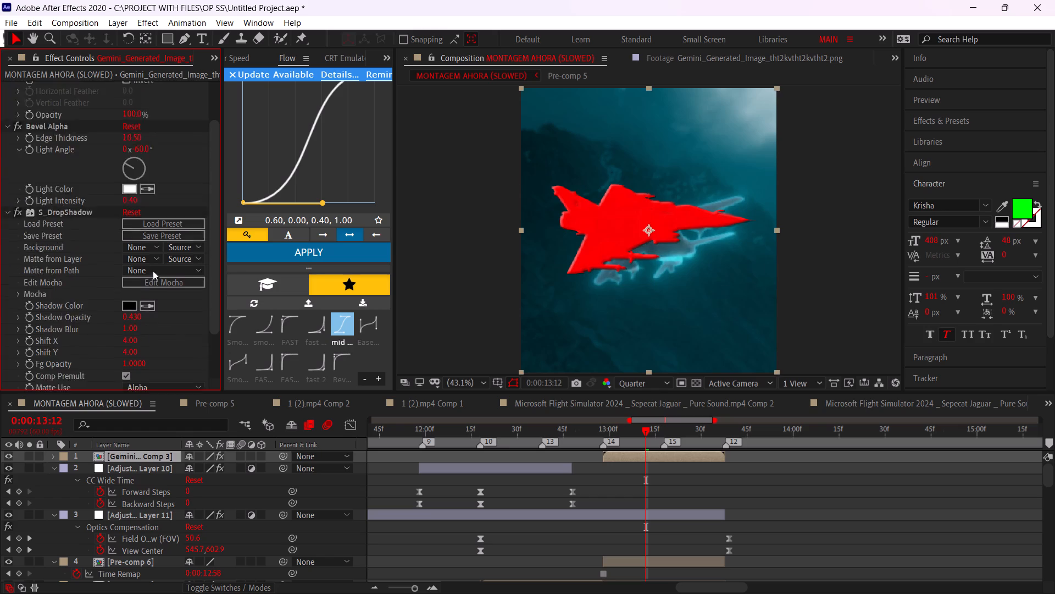
scroll(153, 271, up, 7)
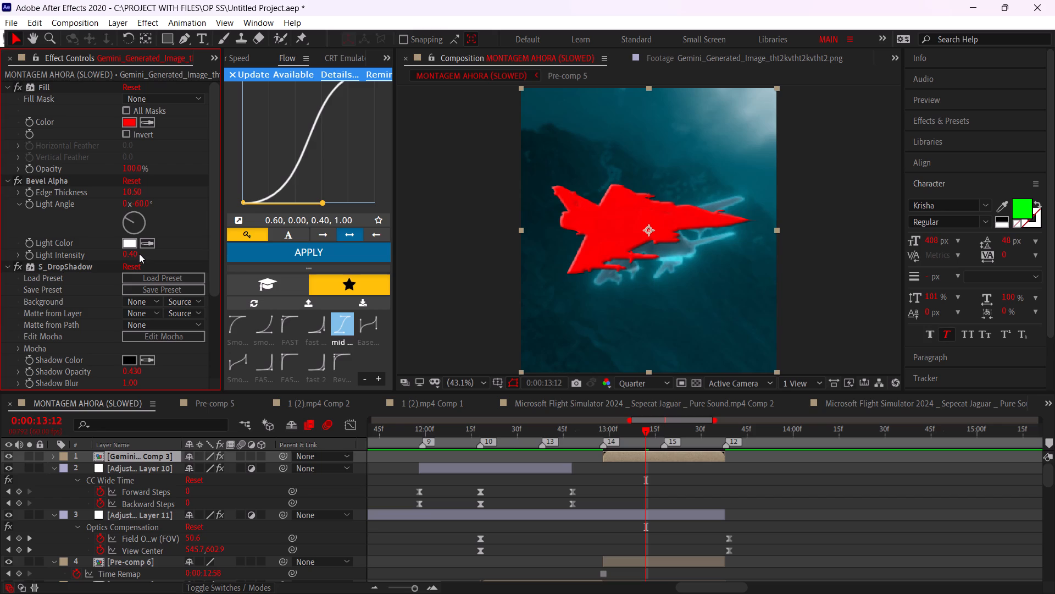
scroll(119, 180, up, 1)
click(131, 119)
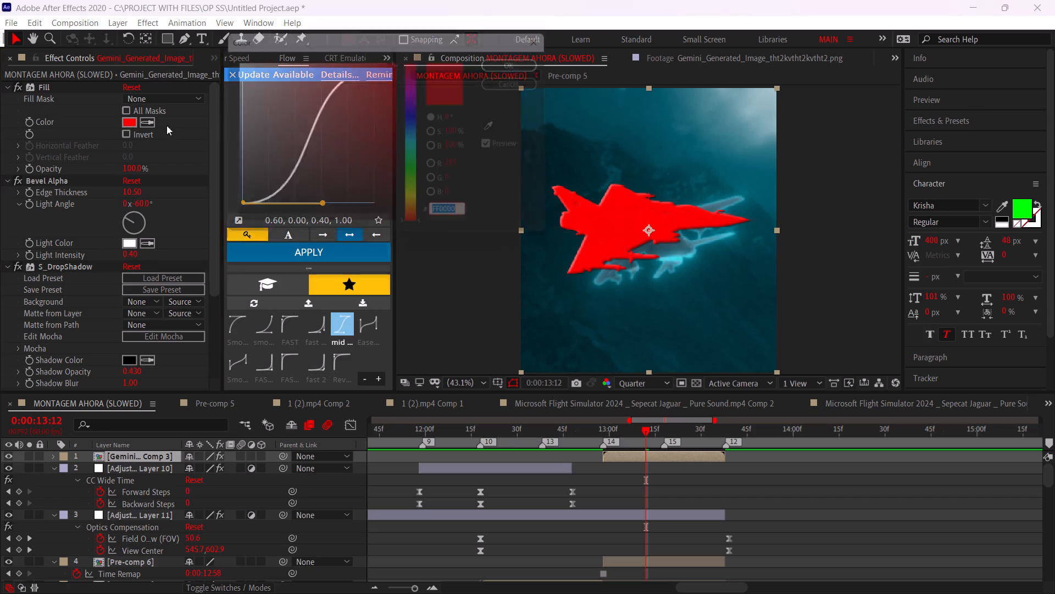
drag(284, 69, 108, 0)
click(520, 60)
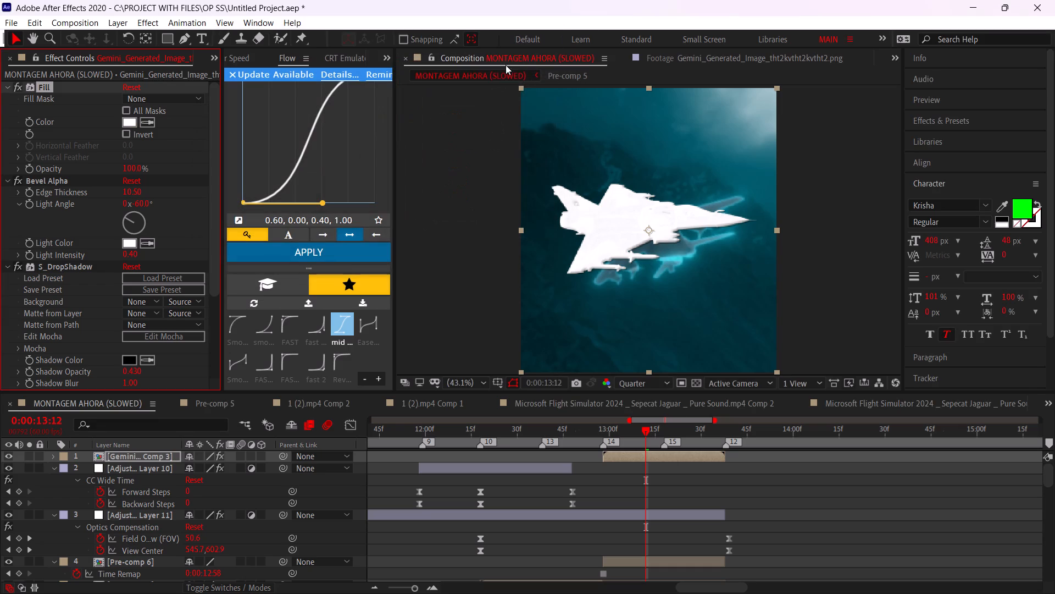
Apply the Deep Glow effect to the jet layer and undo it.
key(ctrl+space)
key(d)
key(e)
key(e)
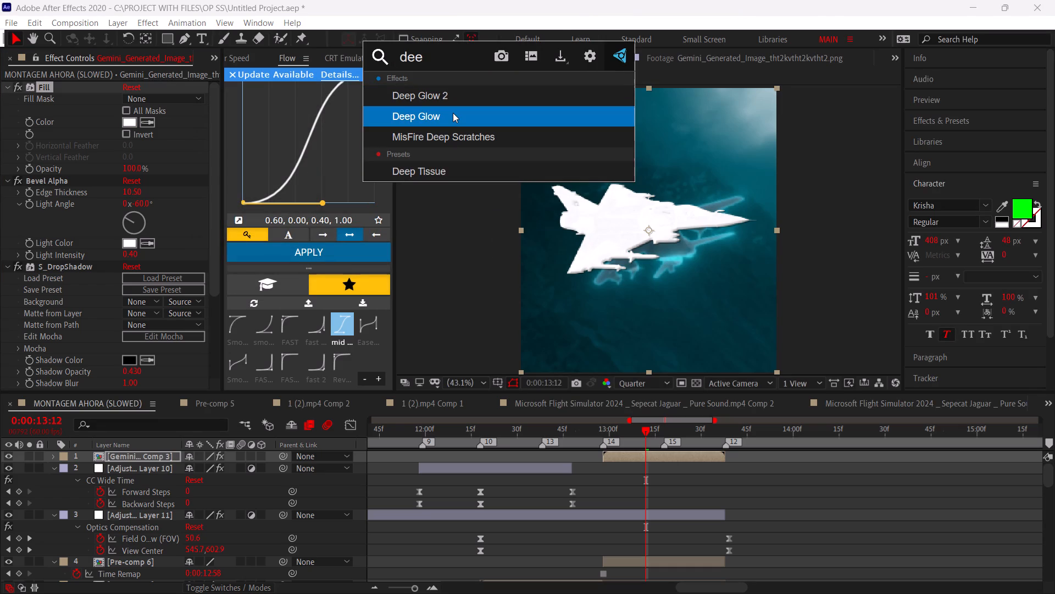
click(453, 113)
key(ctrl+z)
Apply the Deep Glow 2 effect to the jet layer and set its Exposure to 0.2.
key(ctrl+space)
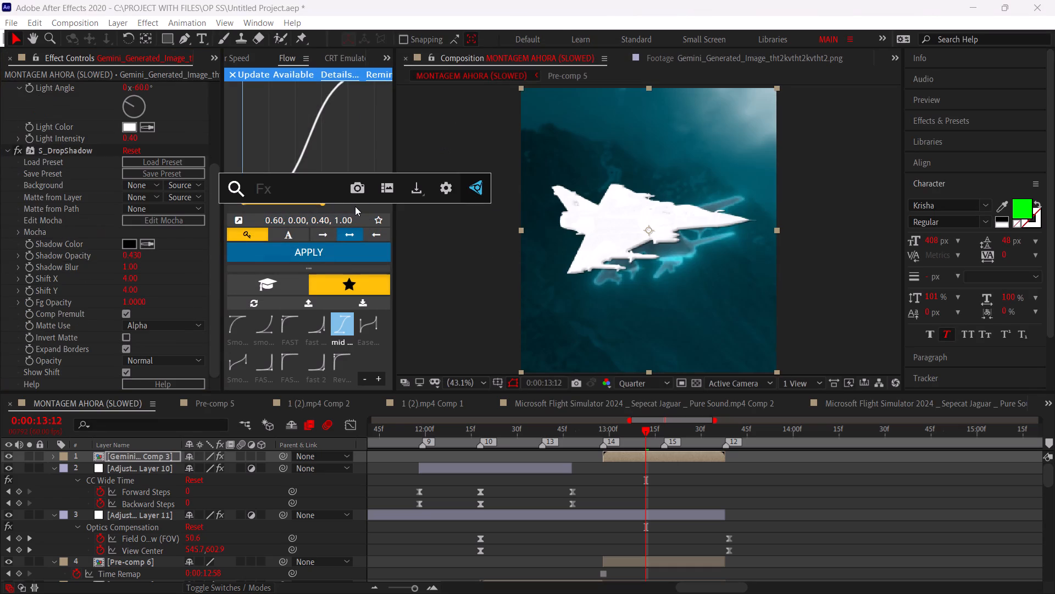
key(d)
key(e)
click(328, 235)
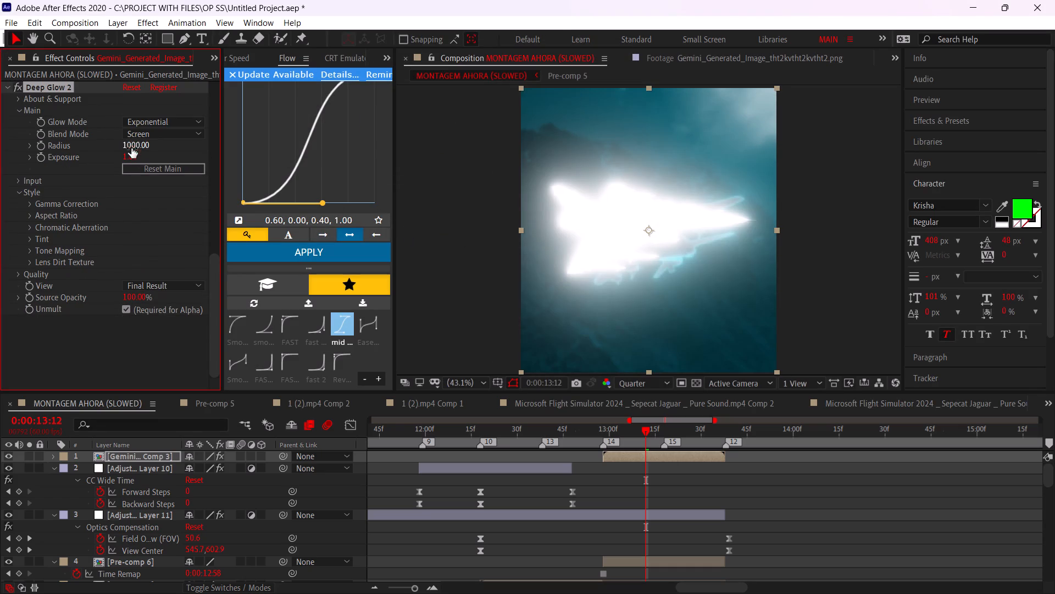
click(131, 158)
key(0)
key(period)
key(2)
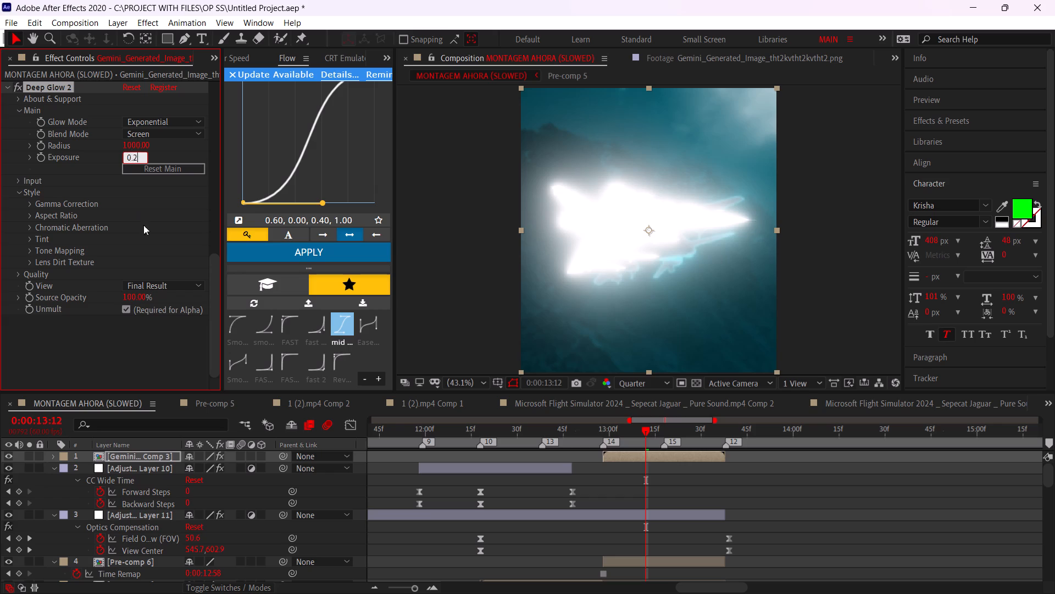
click(143, 236)
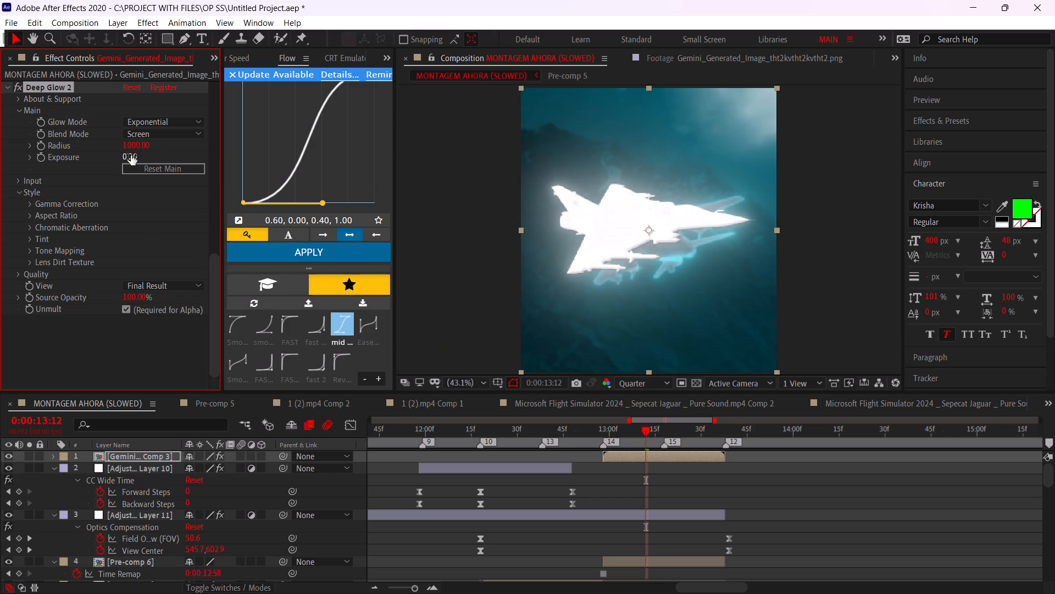
Set the Deep Glow 2 Exposure on the jet layer to 0.1.
click(131, 155)
text(0.1)
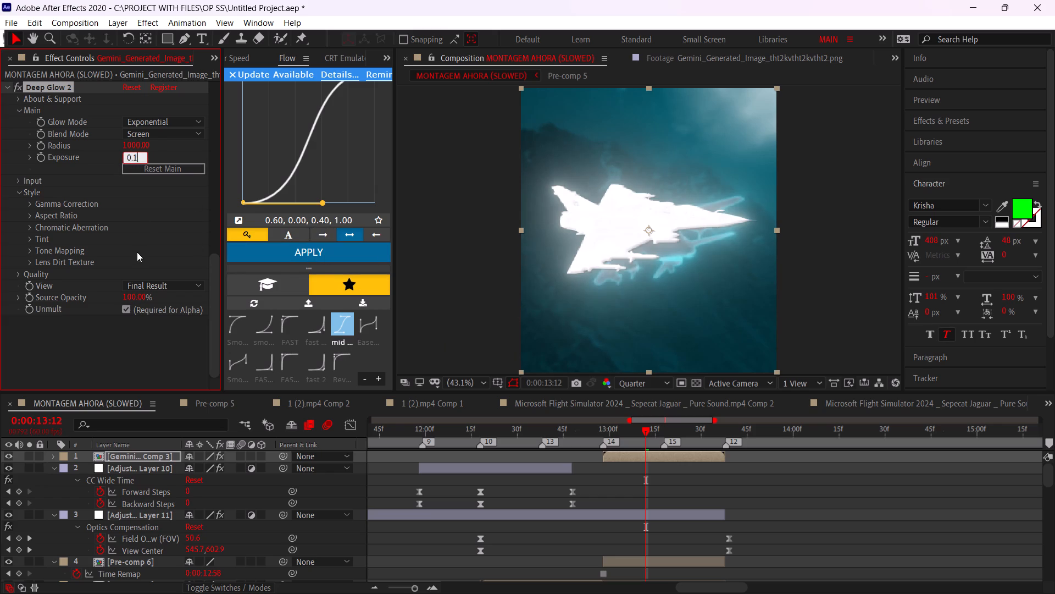
click(137, 251)
Move the playhead to the jet layer's start at 0:00:12:58 and reveal the layer's Position property.
drag(640, 424, 603, 427)
click(615, 455)
key(p)
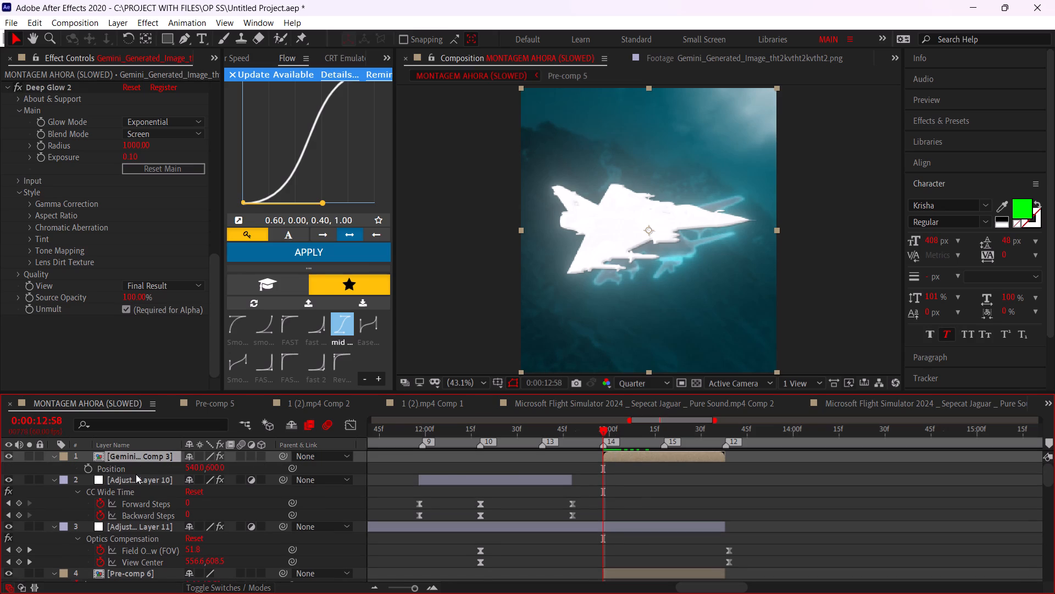
Separate the jet layer's Position dimensions and start keyframing X Position at 0:00:12:58.
right_click(135, 467)
click(217, 333)
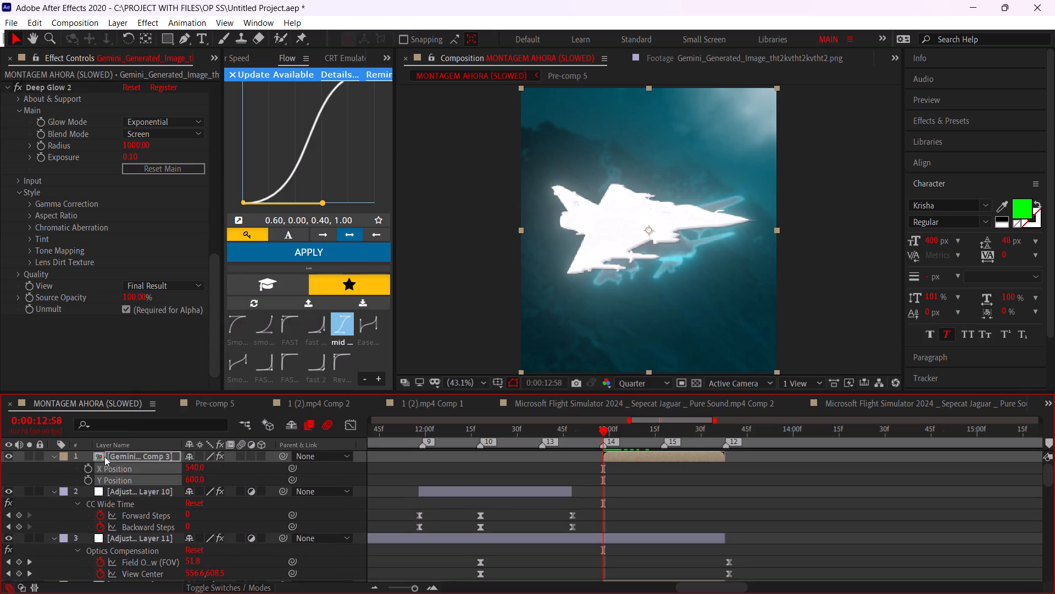
click(66, 475)
click(87, 471)
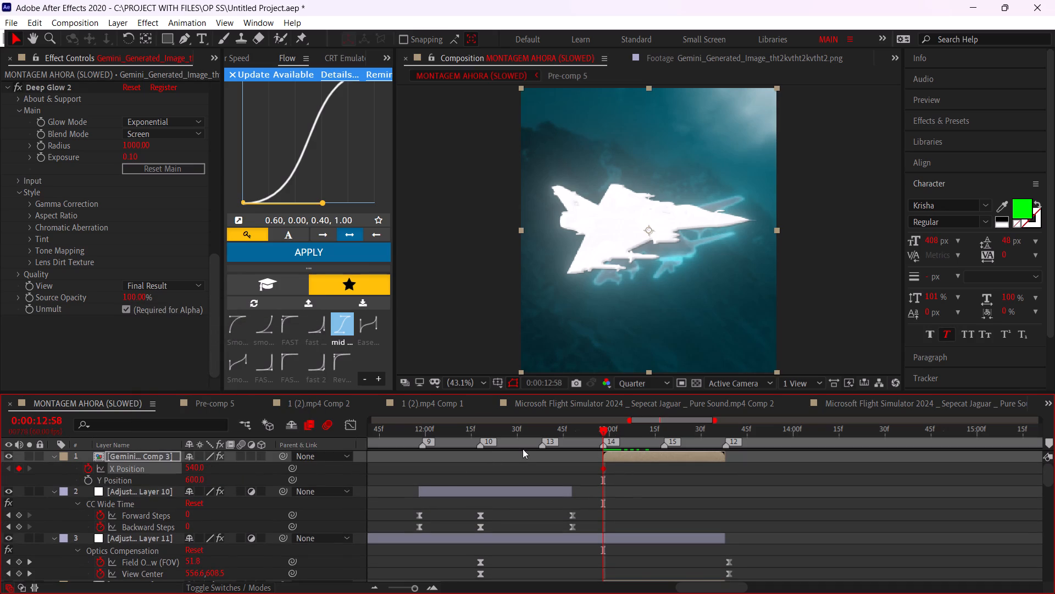
Make the jet layer and the Pre-comp 6 layer that starts at 0:00:12:58 3D layers.
click(261, 456)
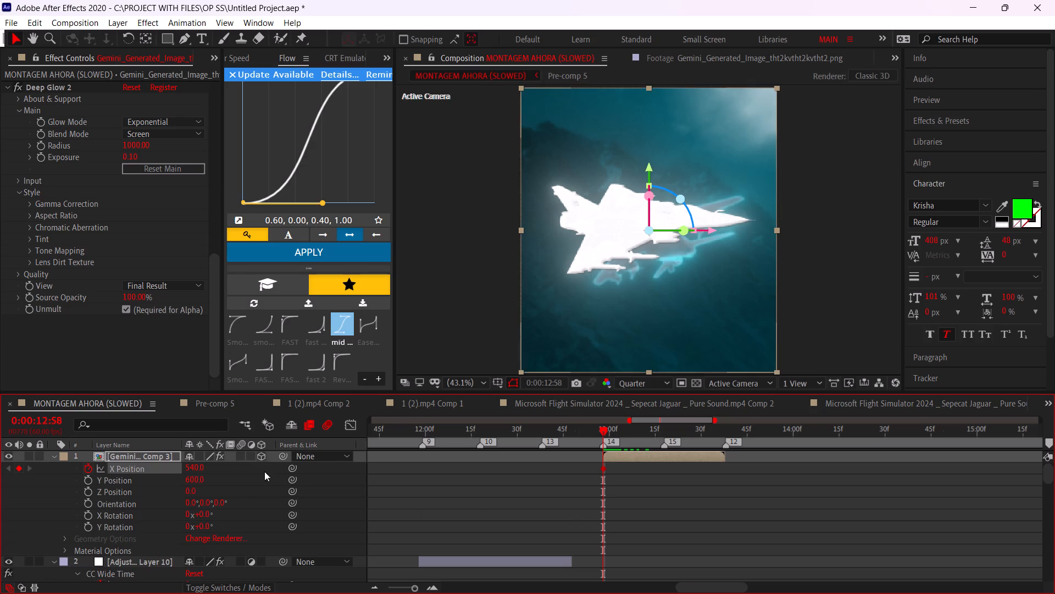
scroll(263, 492, down, 3)
scroll(319, 512, down, 1)
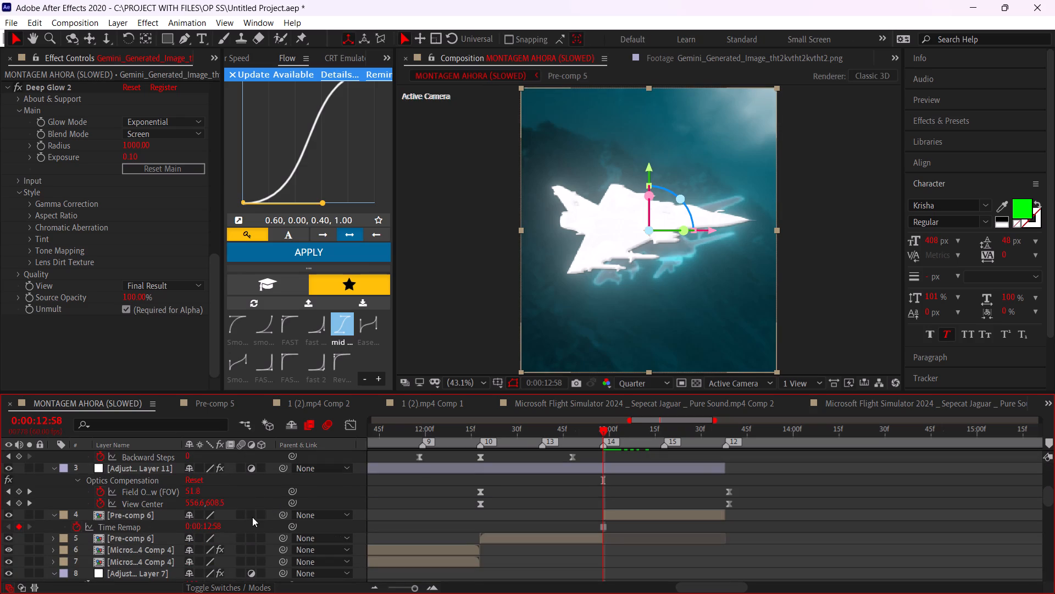
click(258, 515)
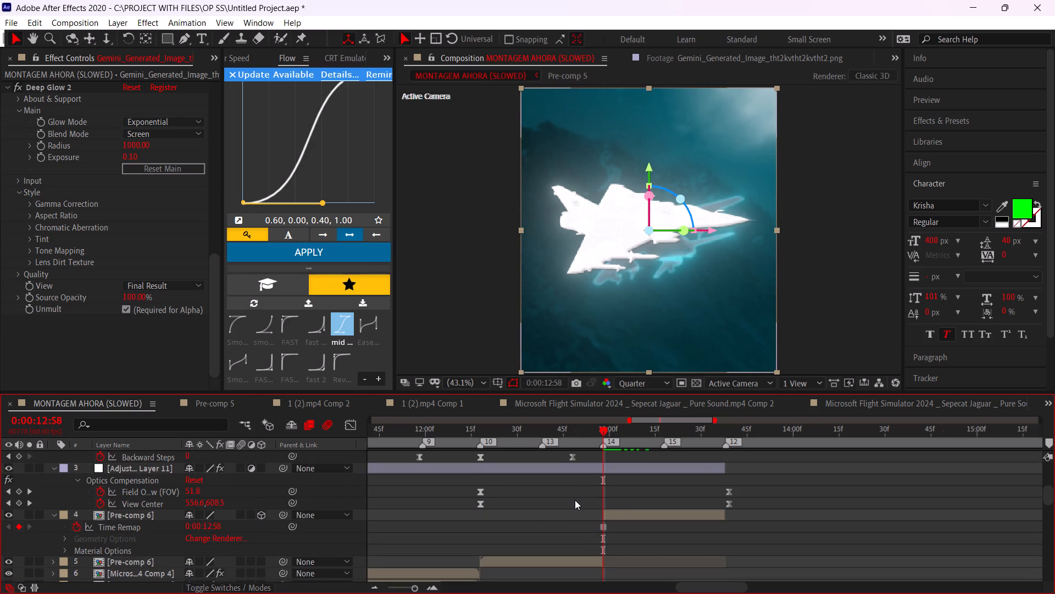
Set the jet layer's X Position at 0:00:12:58 to 1550 so it starts outside the frame.
scroll(575, 500, up, 7)
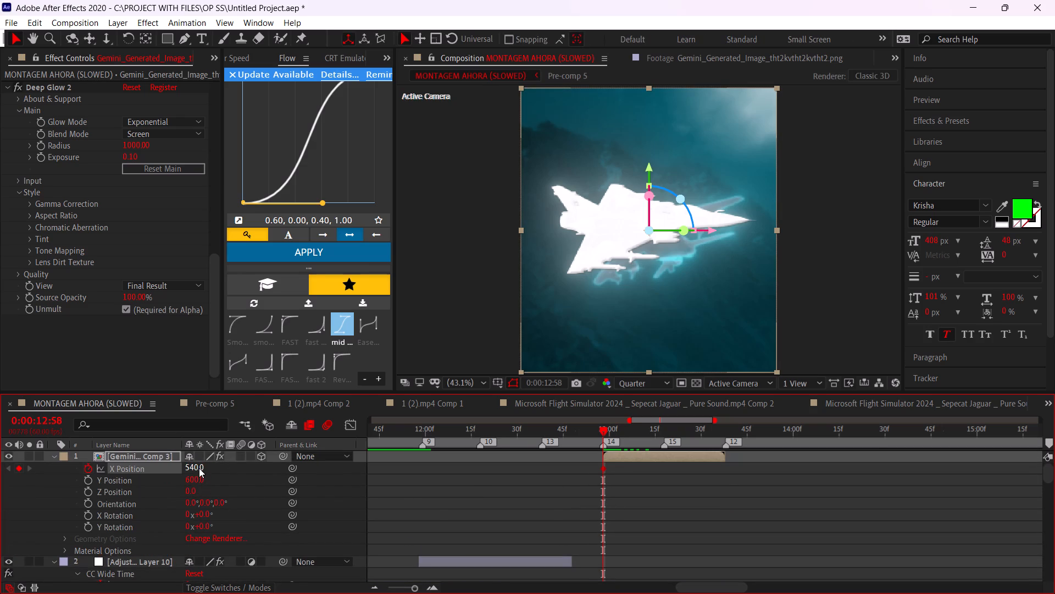
drag(199, 468, 819, 492)
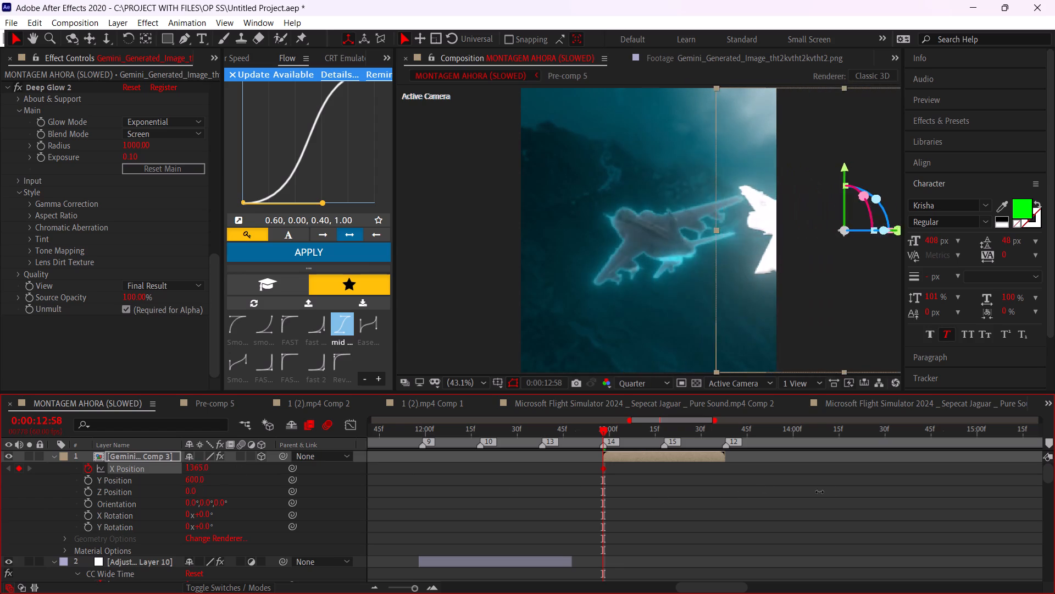
drag(819, 492, 925, 500)
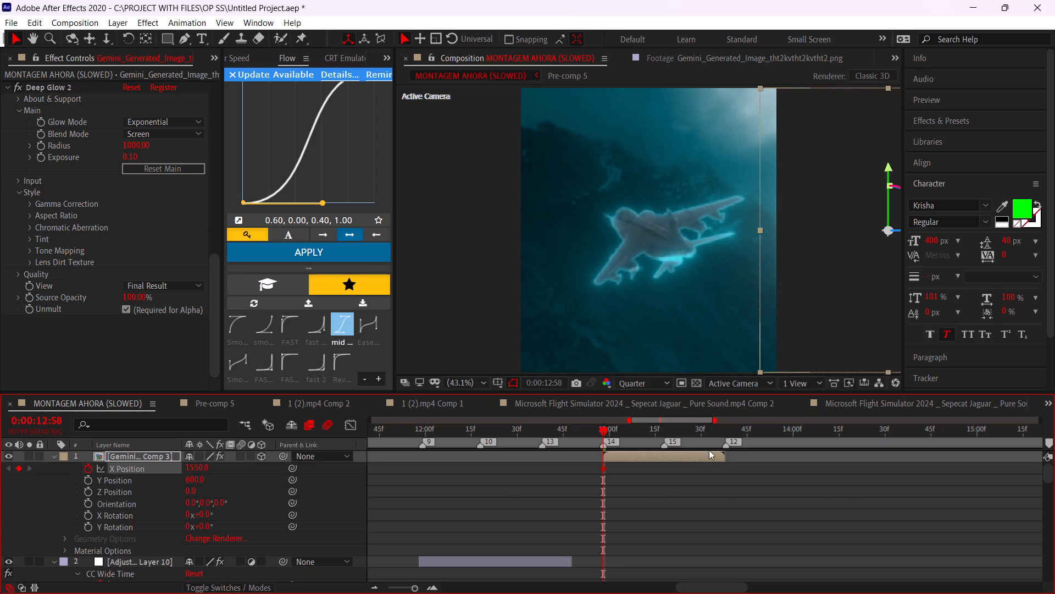
Add an end X Position keyframe near 0:00:13:37 on the jet layer, with the value reset to 540.
click(721, 441)
drag(198, 471, 45, 459)
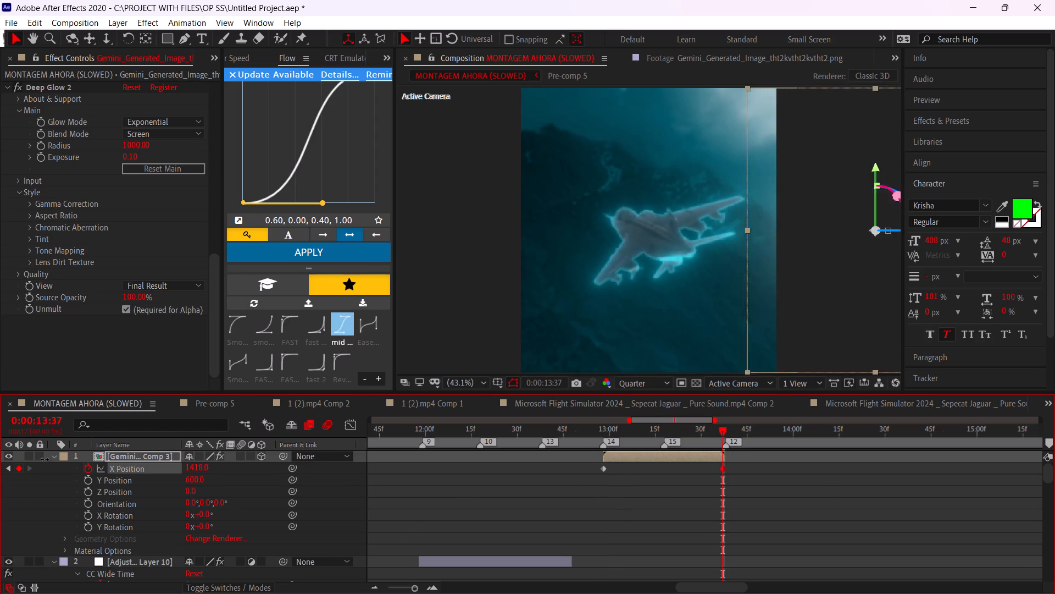
drag(45, 459, 0, 460)
right_click(136, 465)
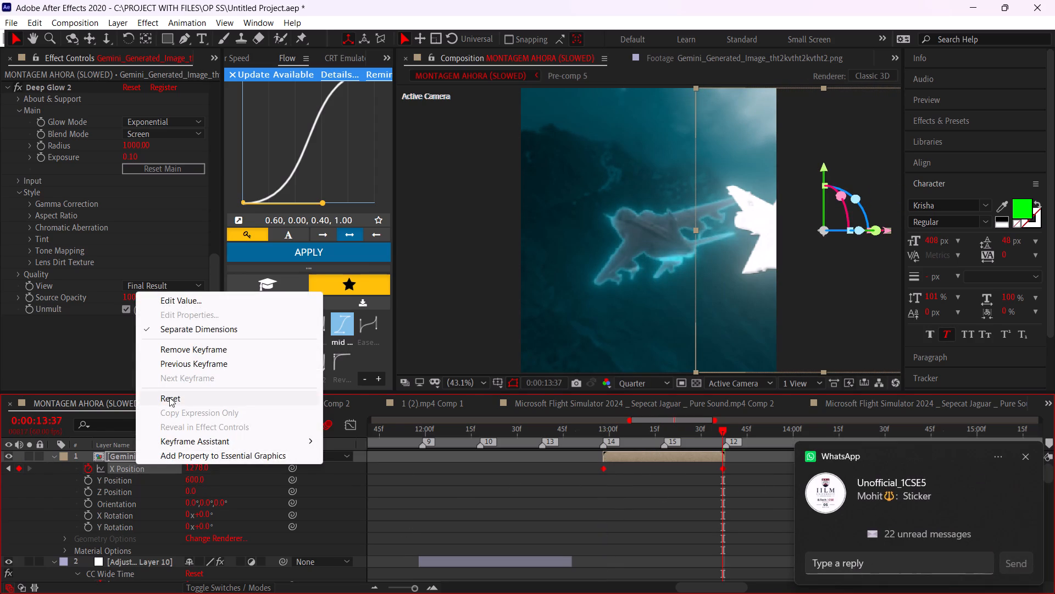
click(169, 397)
click(608, 518)
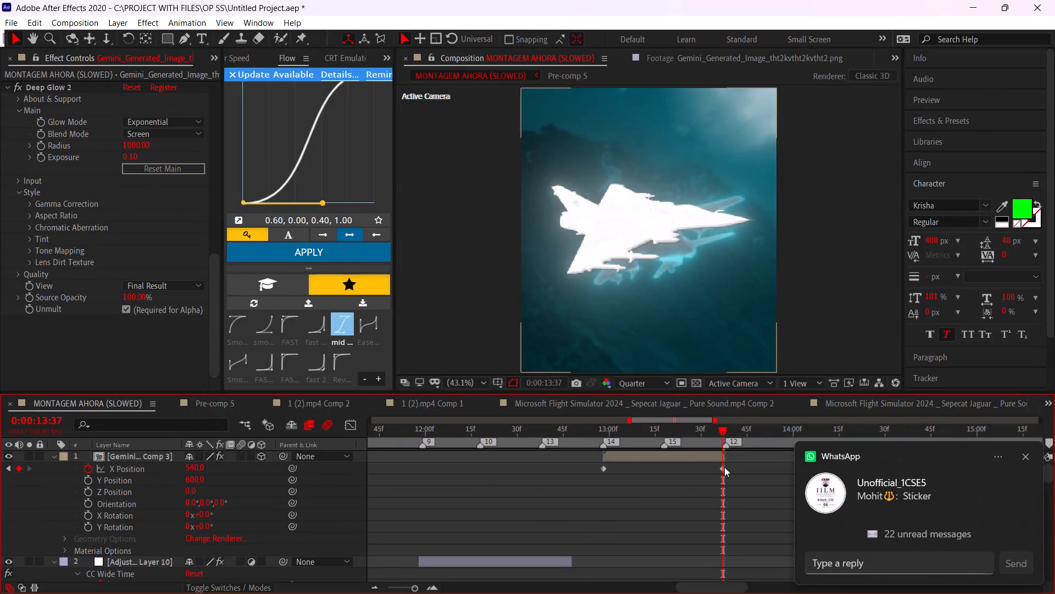
click(724, 467)
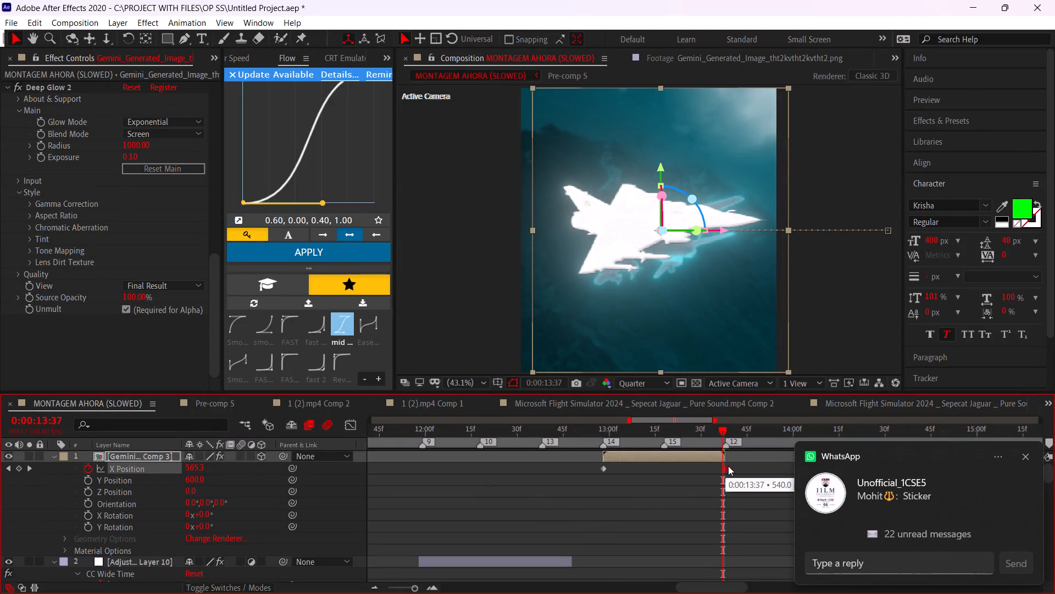
Apply the Smooth easing preset (0.00, 0.02, 0.00, 0.99) to both of the jet layer's X Position keyframes.
drag(735, 468, 579, 488)
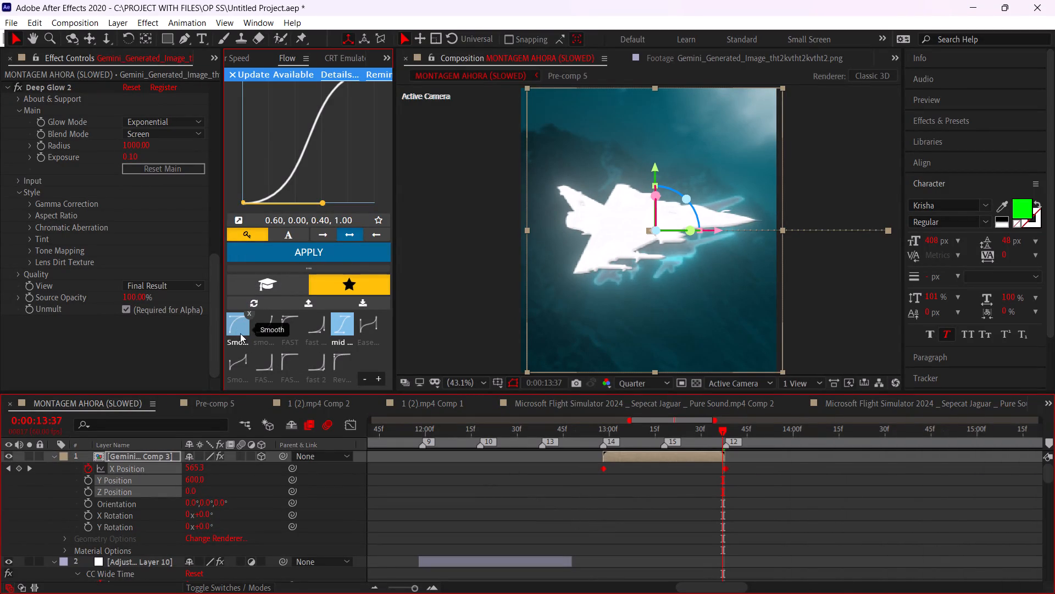
click(240, 333)
click(270, 255)
Enable motion blur on the jet layer.
click(243, 452)
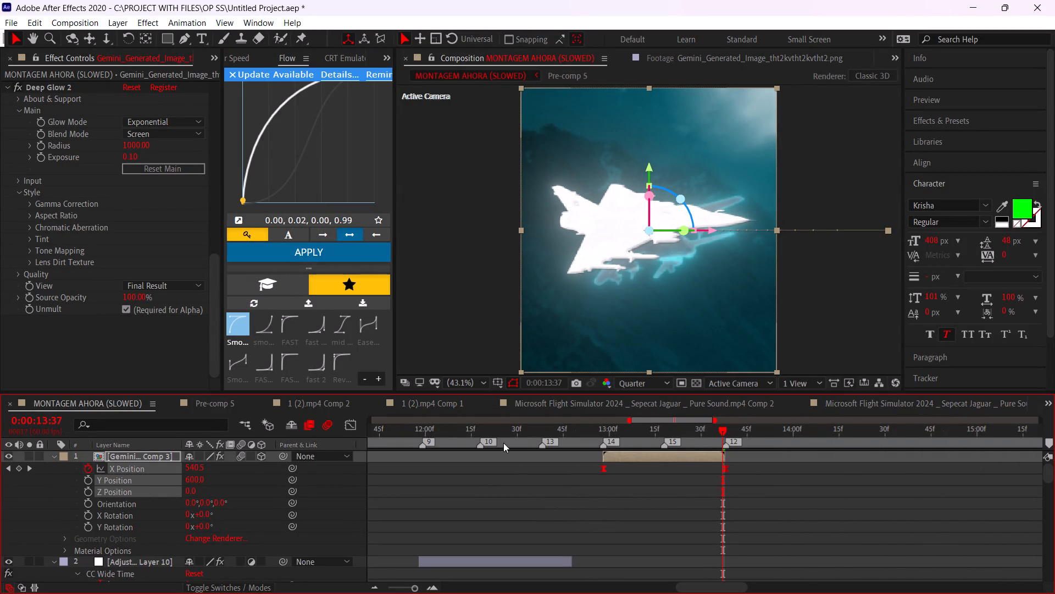
Preview the jet layer's slide-in from 0:00:12:26 and again from shortly before the layer starts.
click(506, 438)
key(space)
click(564, 488)
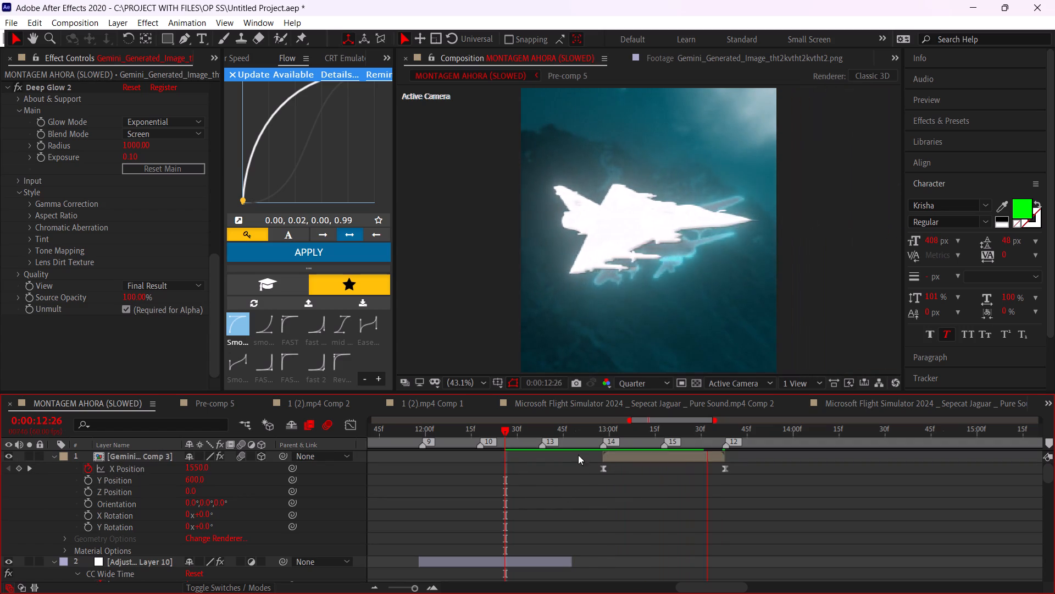
click(579, 434)
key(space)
drag(579, 433, 588, 436)
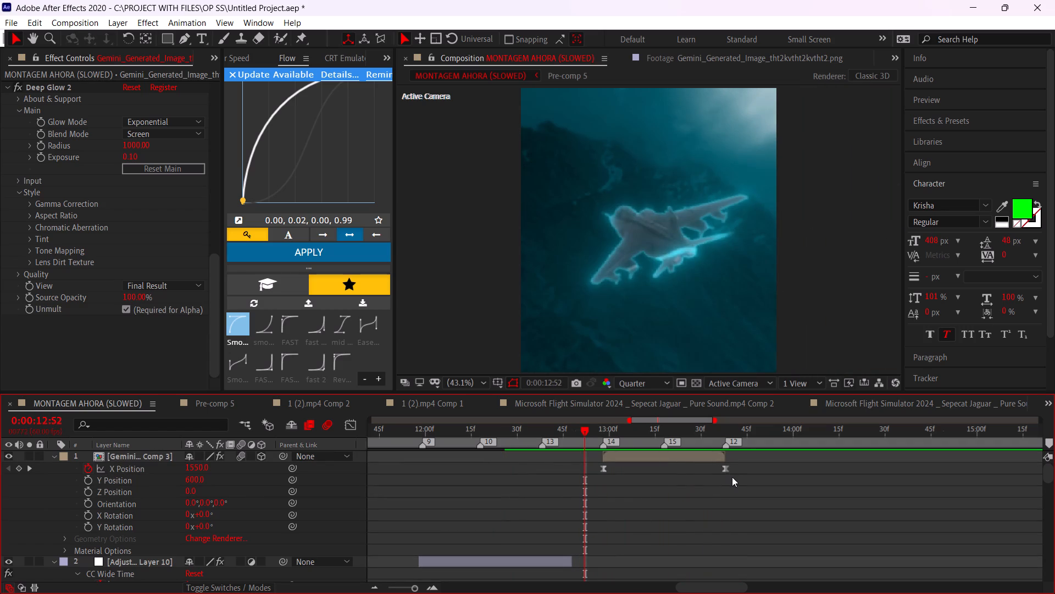
Move the jet layer's last X Position keyframe earlier, to about 0:00:13:22.
drag(746, 462, 514, 466)
alt+drag(724, 469, 686, 473)
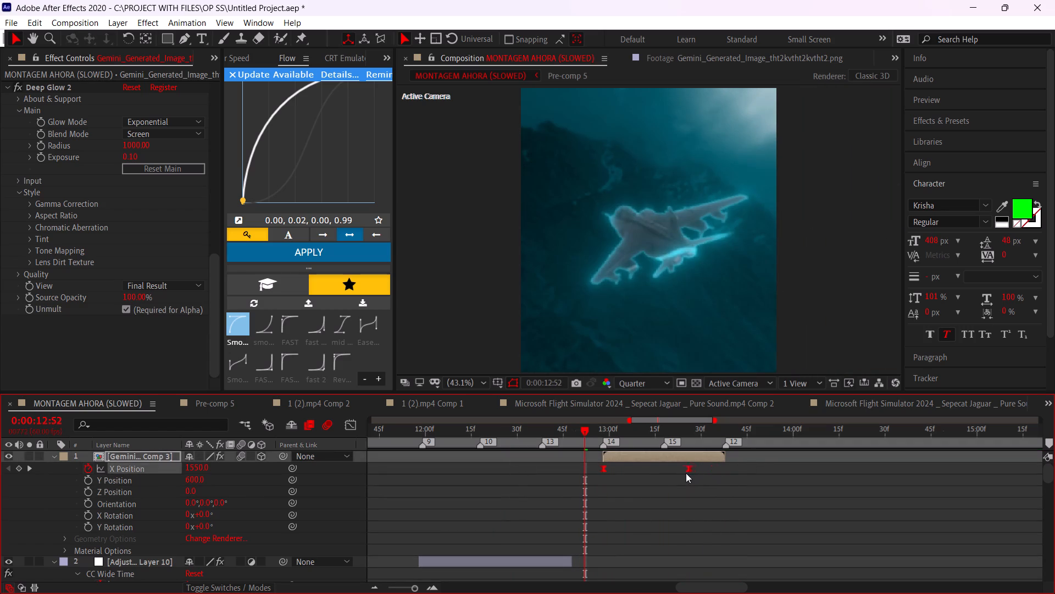
alt+drag(686, 473, 678, 475)
click(699, 488)
Preview the jet's retimed slide-in and place the playhead at the layer's start, 0:00:12:58.
key(space)
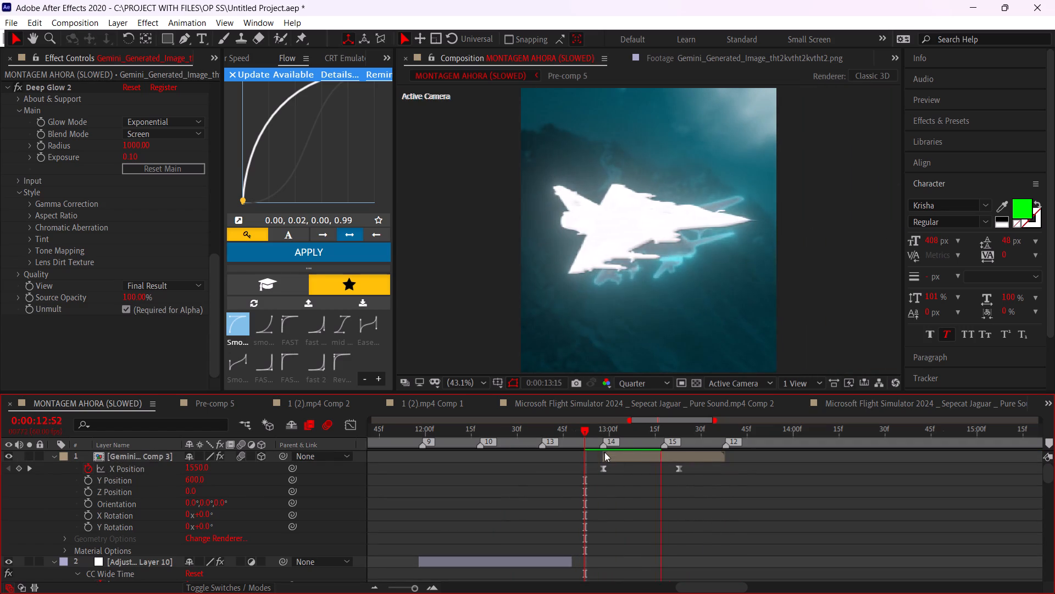
click(599, 437)
key(space)
click(598, 437)
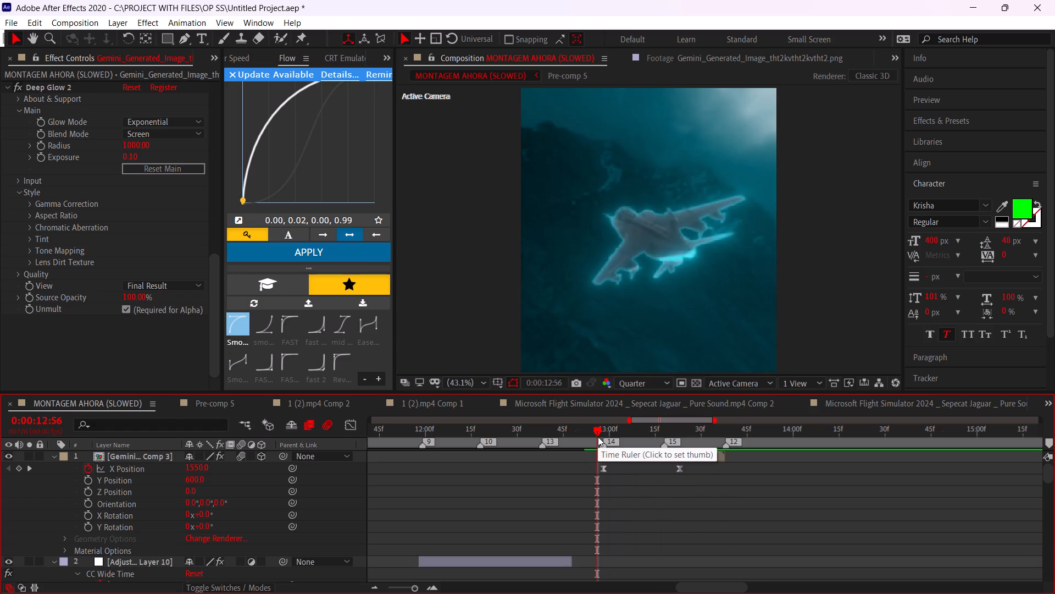
drag(598, 437, 603, 439)
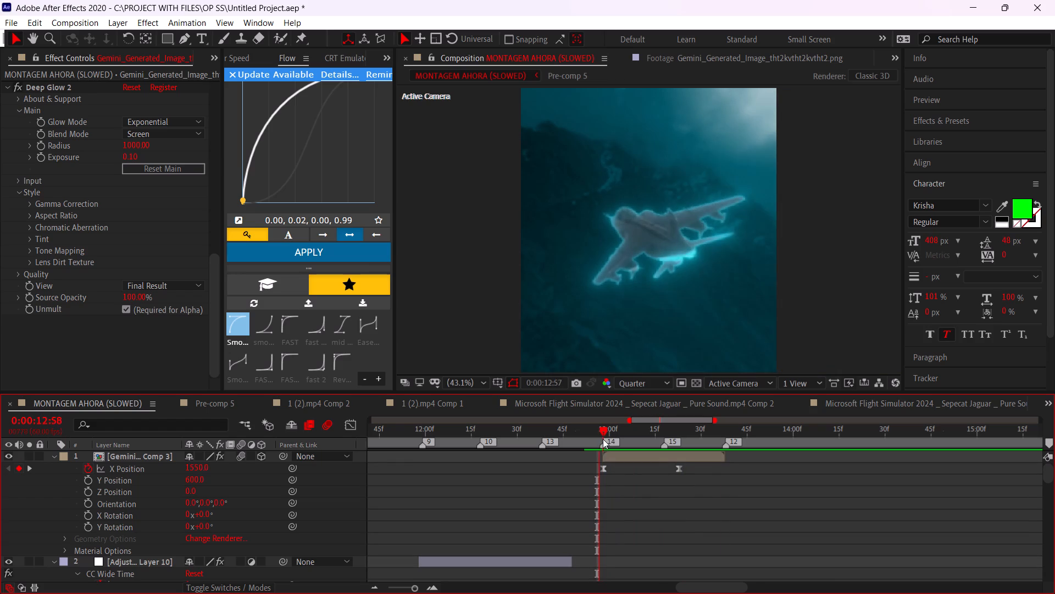
drag(603, 439, 603, 438)
Move the jet layer directly below Adjustment Layer 11, above Pre-comp 6, and collapse the expanded layer properties.
drag(159, 455, 152, 577)
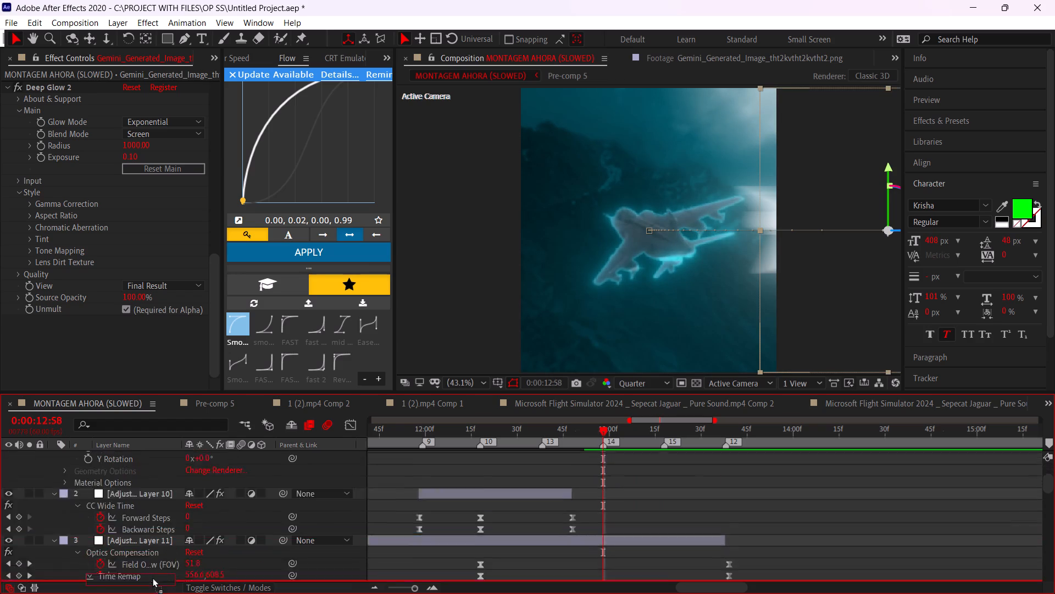
drag(152, 577, 134, 532)
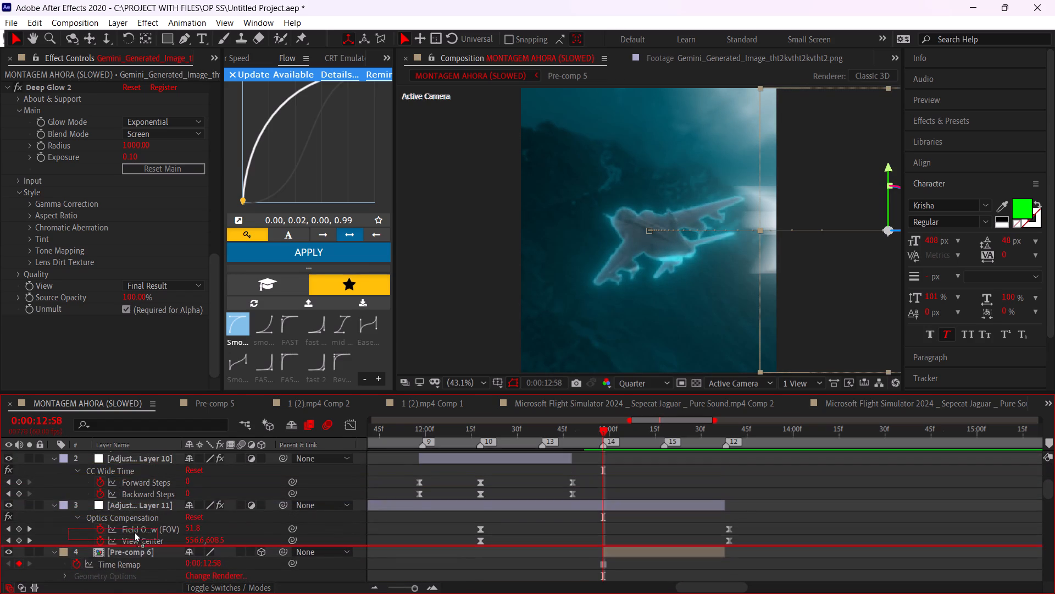
drag(134, 532, 134, 531)
scroll(667, 544, up, 1)
click(656, 544)
key(u)
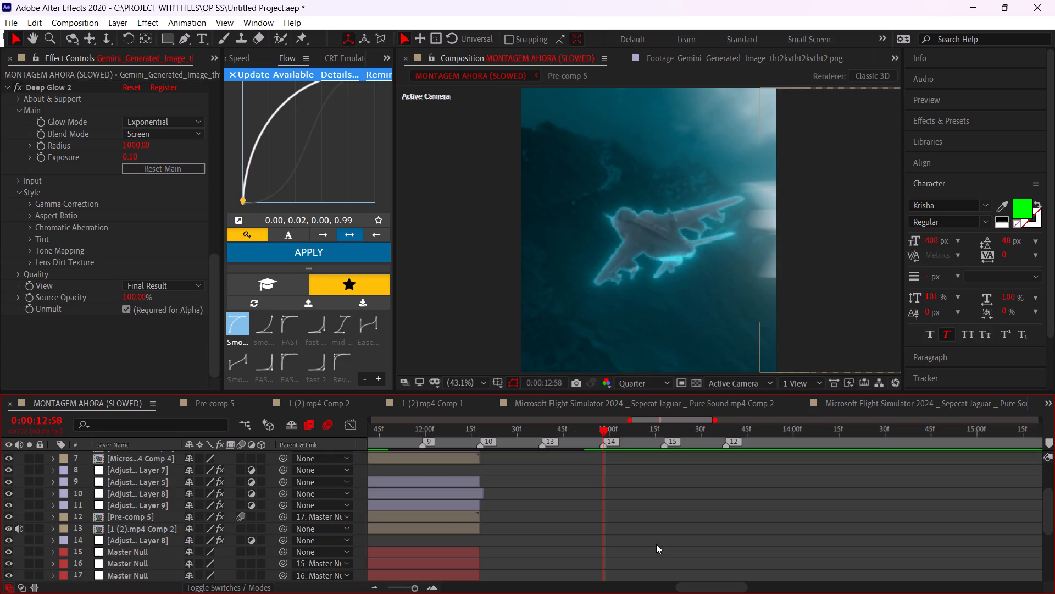
scroll(656, 544, up, 6)
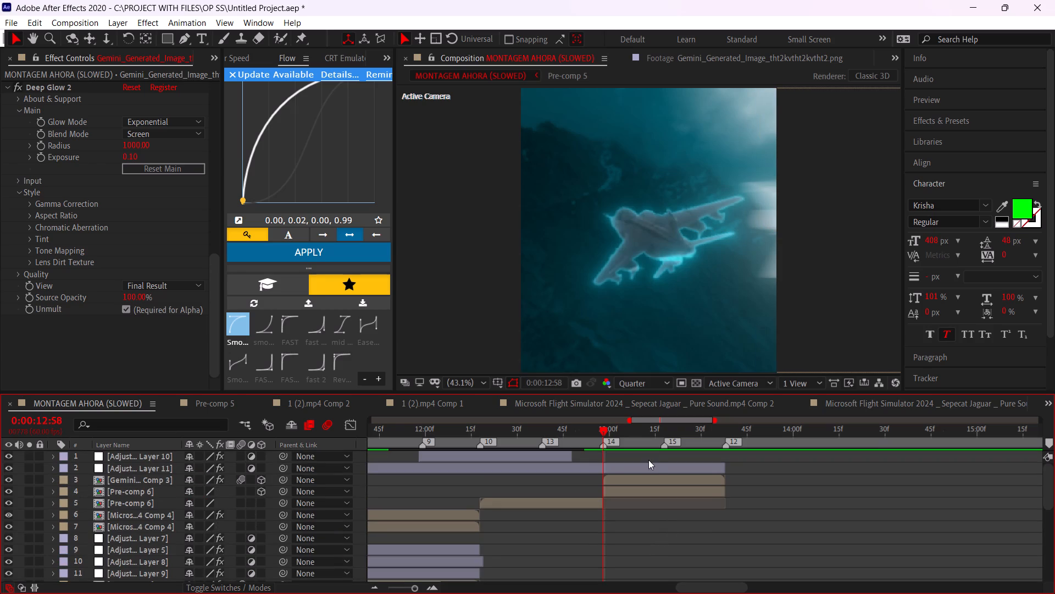
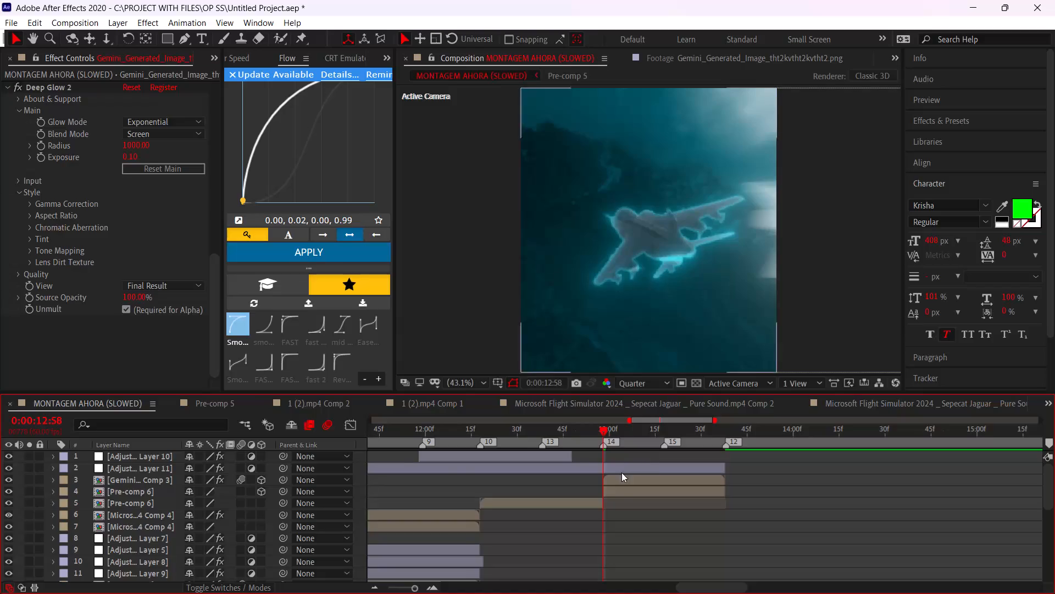
Preview the montage from its beginning, then play the stretch leading into the jet shot from about 0:00:12:50.
alt+scroll(621, 487, down, 4)
drag(436, 448, 313, 470)
key(space)
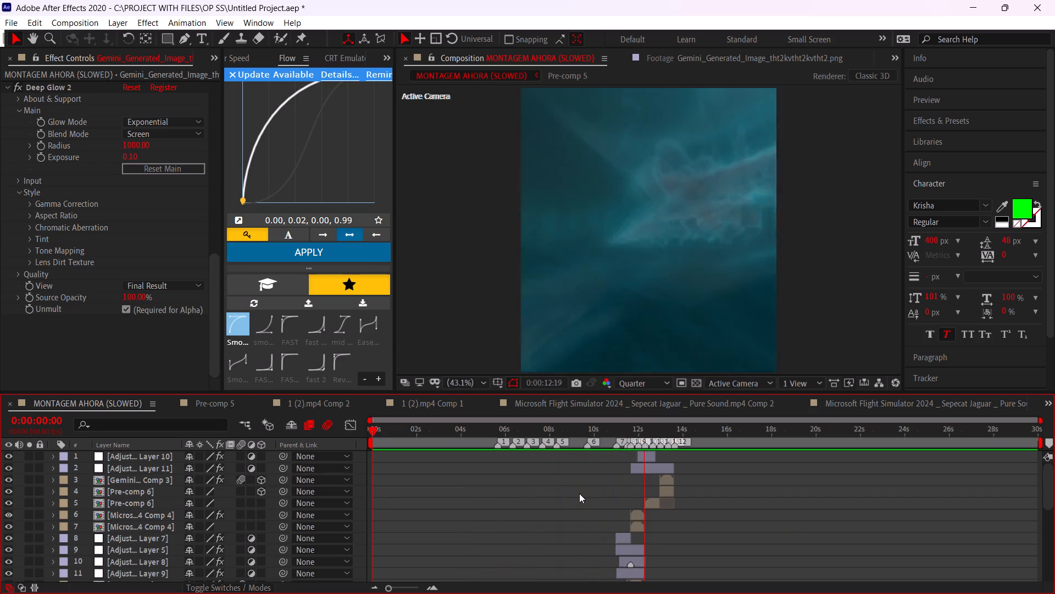
alt+scroll(617, 487, up, 1)
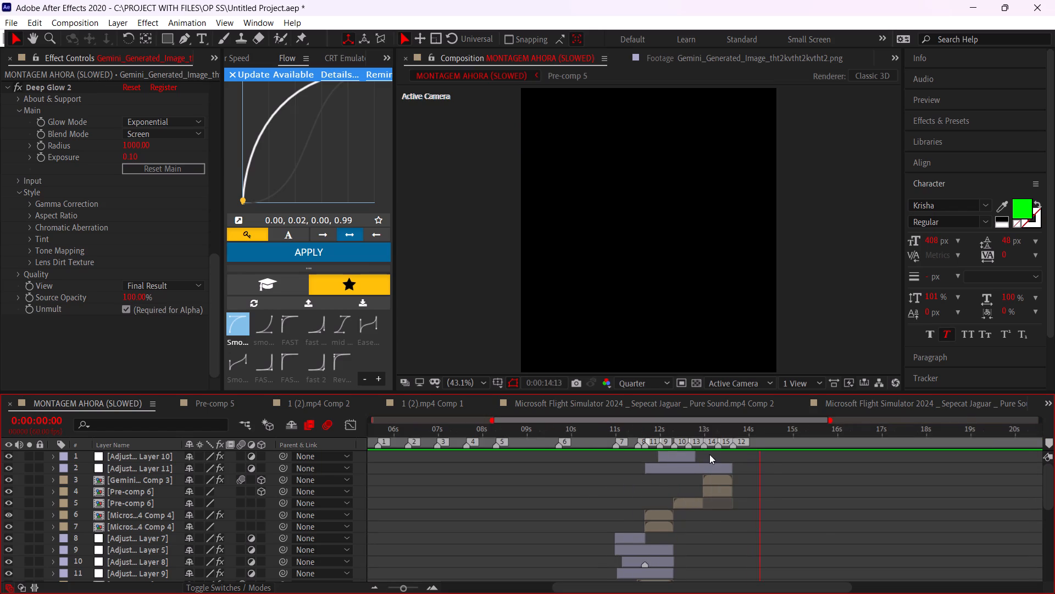
alt+scroll(709, 454, up, 1)
click(684, 432)
key(space)
click(684, 432)
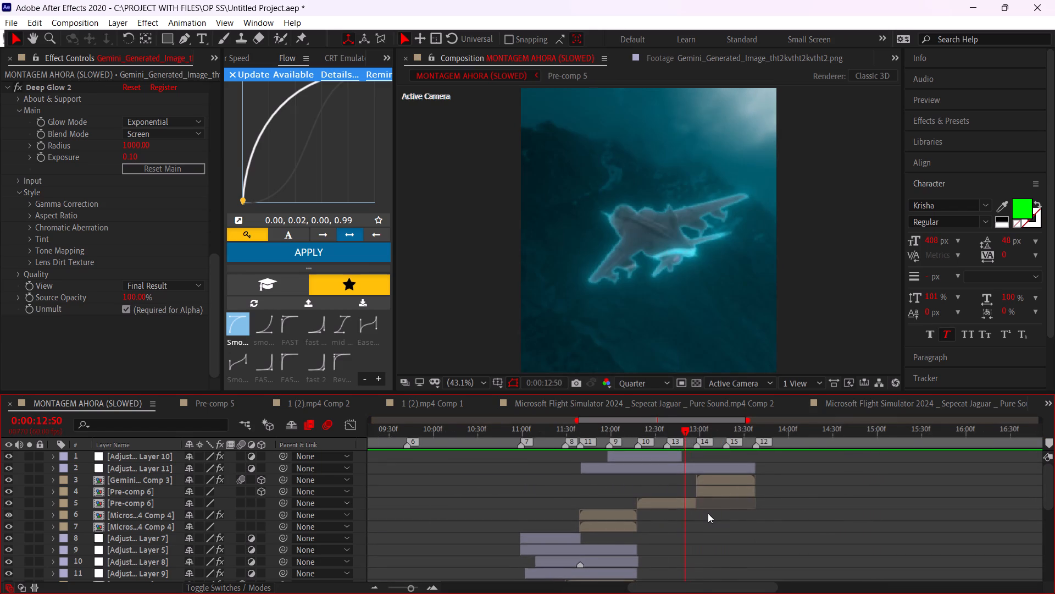
Add a two-node camera with default settings directly above the jet layer and trim it to 0:00:12:58–0:00:13:38.
alt+scroll(708, 513, up, 2)
click(701, 474)
click(701, 479)
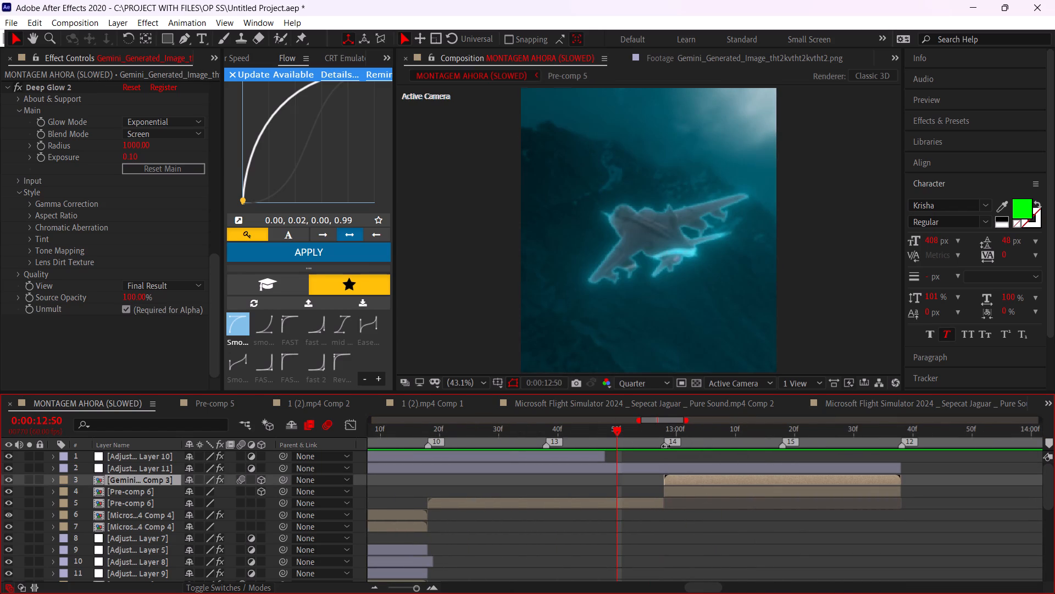
click(664, 435)
key(ctrl+alt+shift+c)
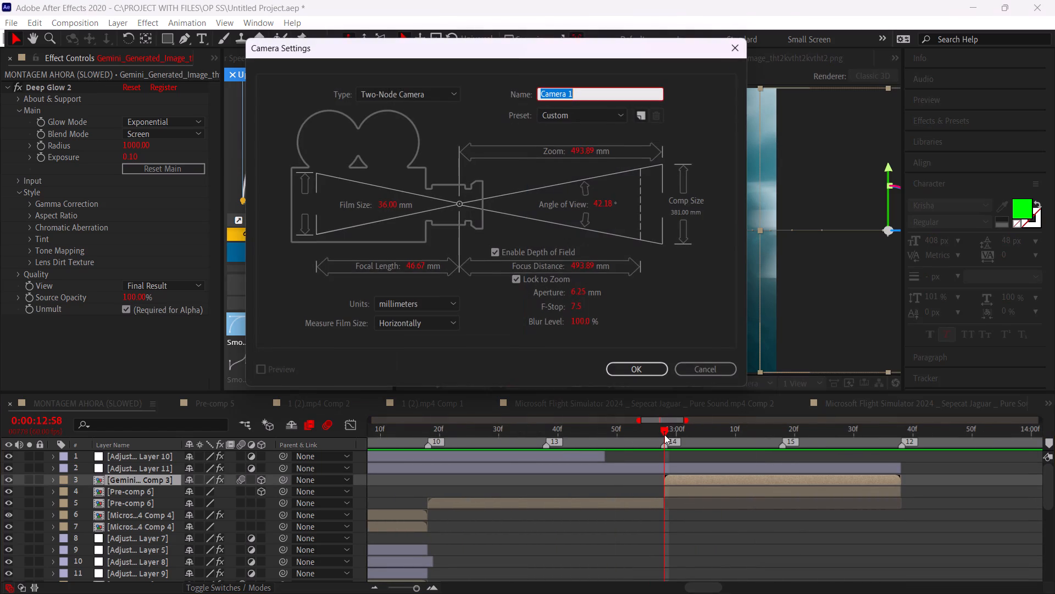
click(627, 368)
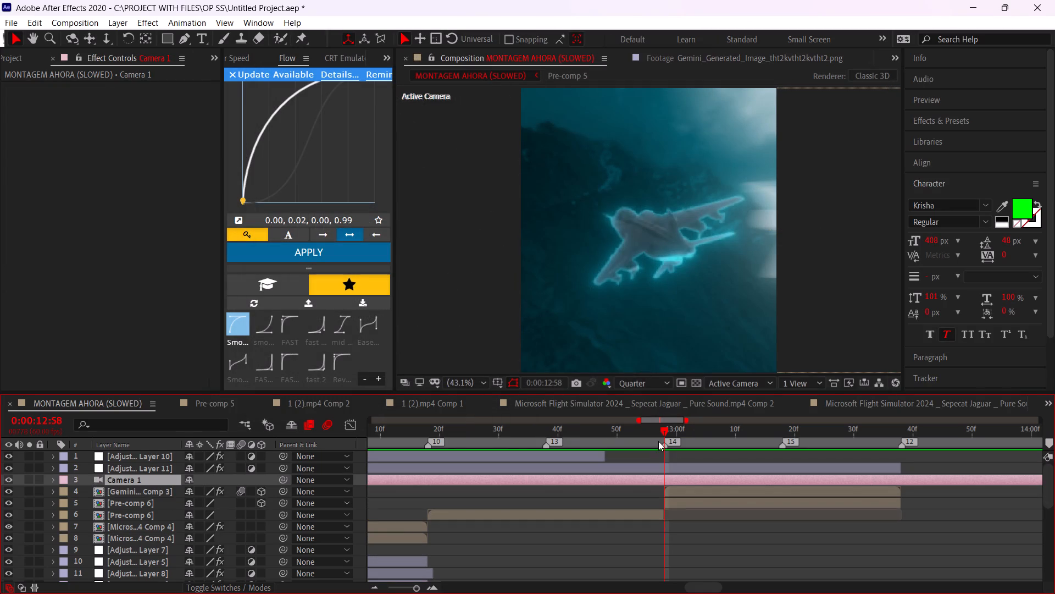
key(ctrl+shift+d)
click(901, 428)
key(ctrl+shift+d)
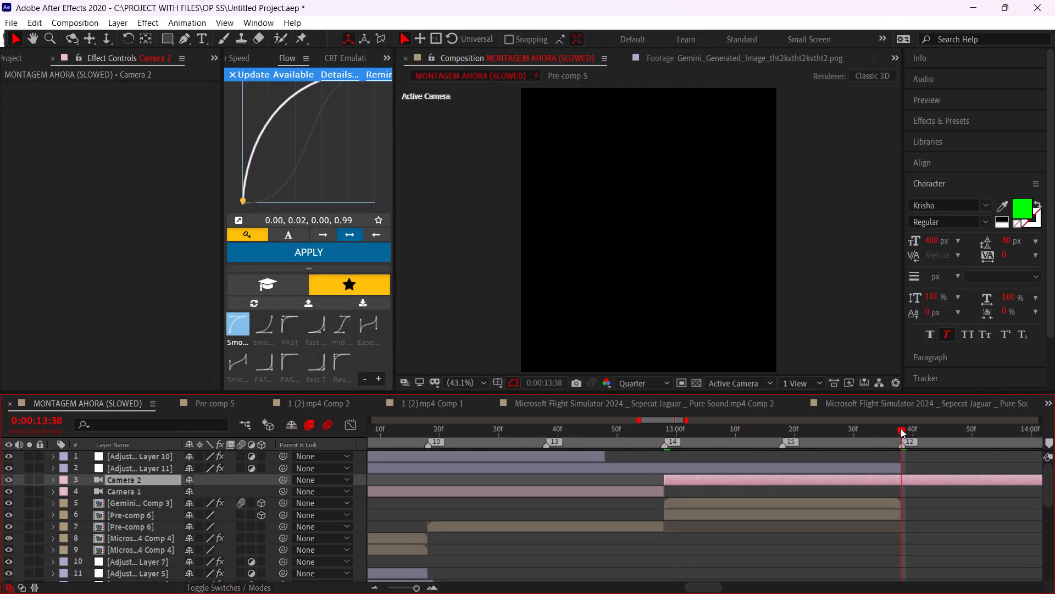
key(Delete)
click(649, 493)
key(Delete)
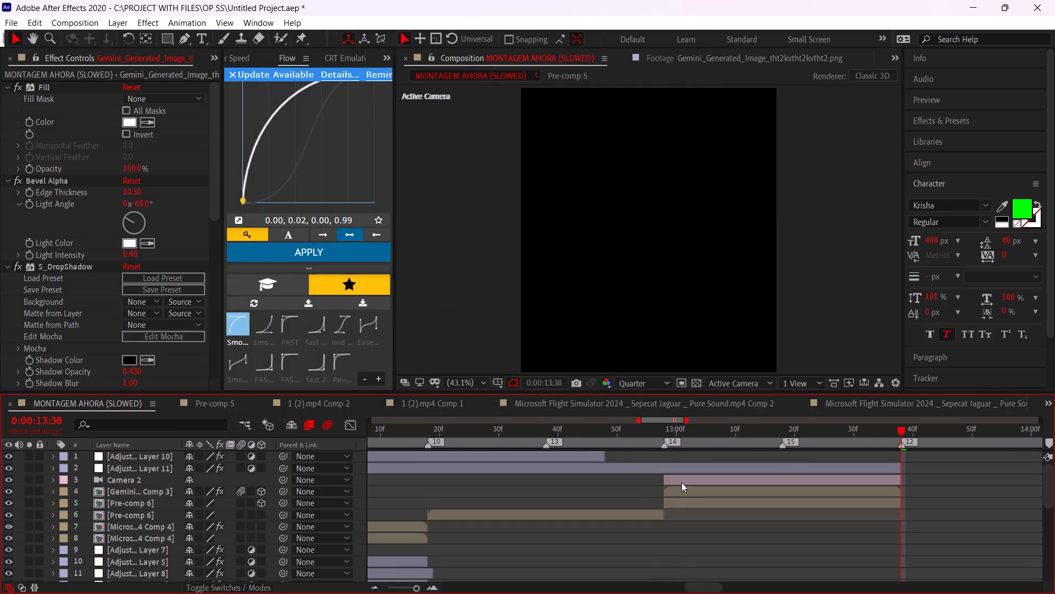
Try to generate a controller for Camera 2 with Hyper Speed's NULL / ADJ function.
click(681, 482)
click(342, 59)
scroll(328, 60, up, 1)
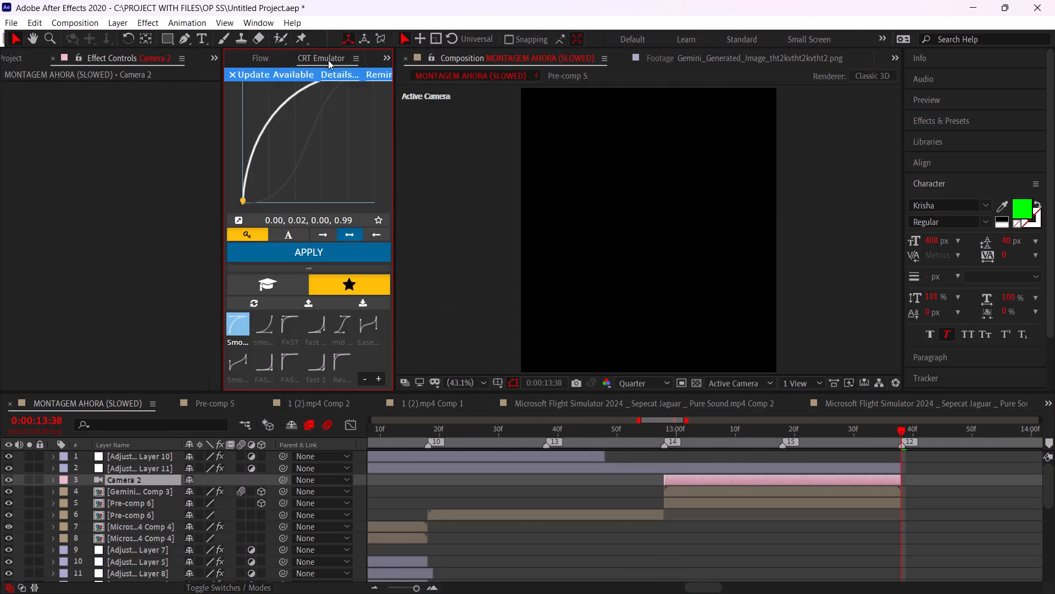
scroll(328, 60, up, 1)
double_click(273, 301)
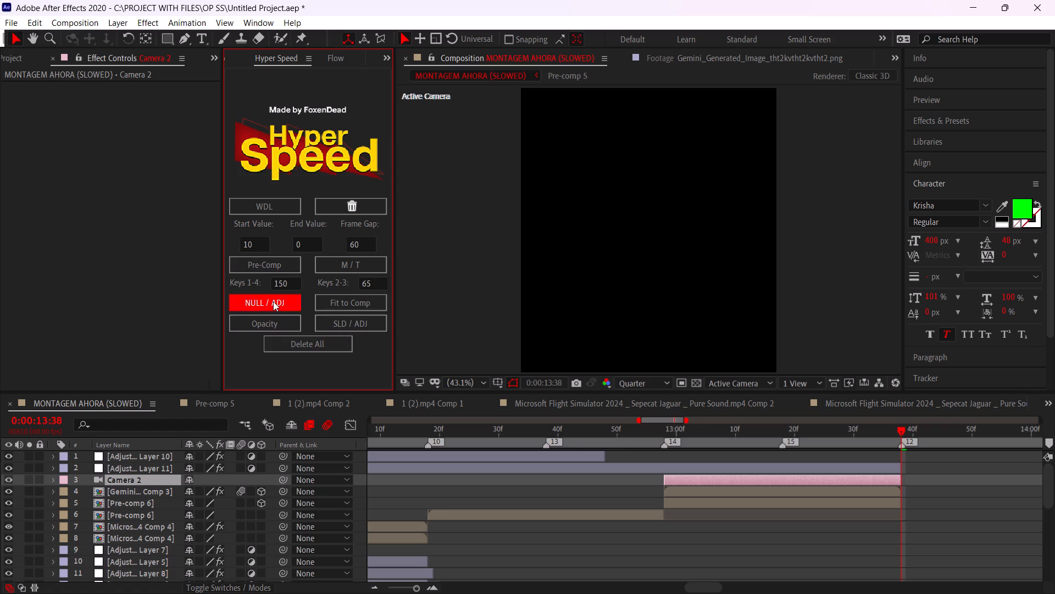
Add a null object directly above Camera 2 and trim it to 0:00:12:58–0:00:13:38.
drag(657, 432, 662, 433)
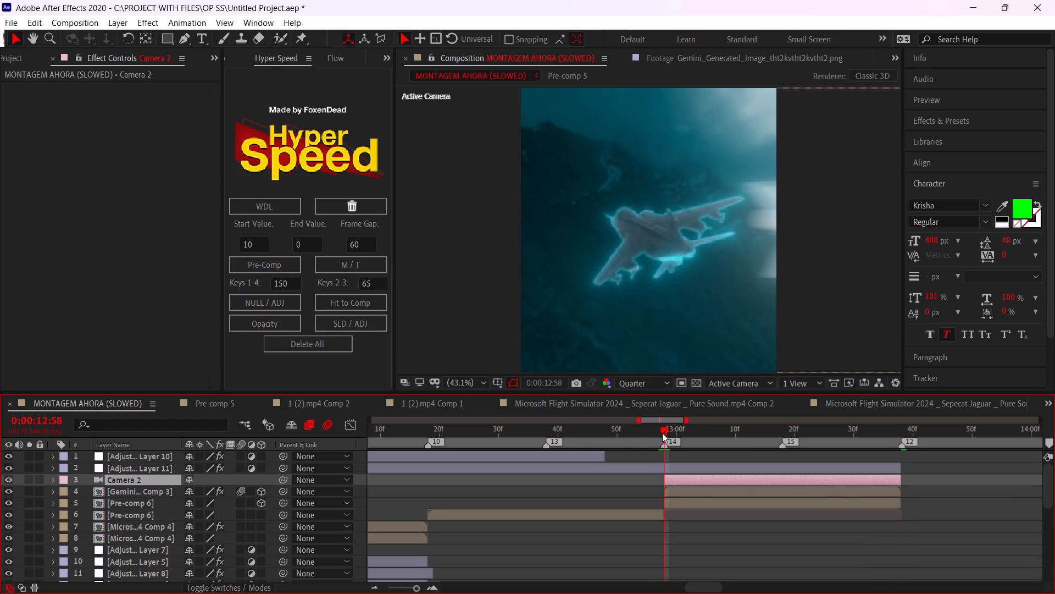
key(ctrl+alt+y)
key(ctrl+z)
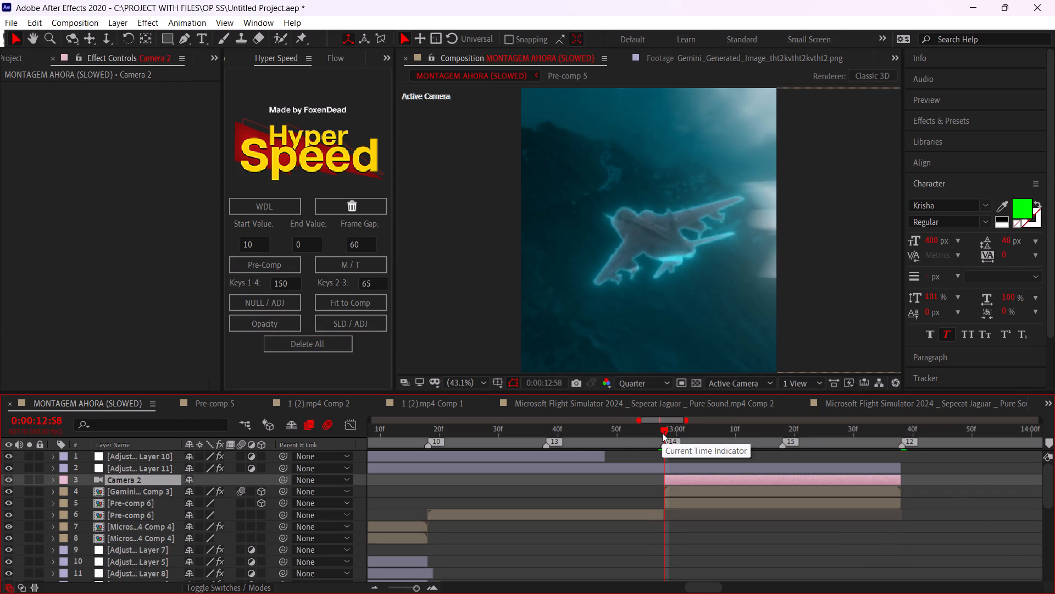
key(ctrl+alt+shift+y)
key(ctrl+shift+d)
key(ctrl+shift+Right)
key(ctrl+shift+Right)
key(ctrl+shift+Right)
key(ctrl+shift+Right)
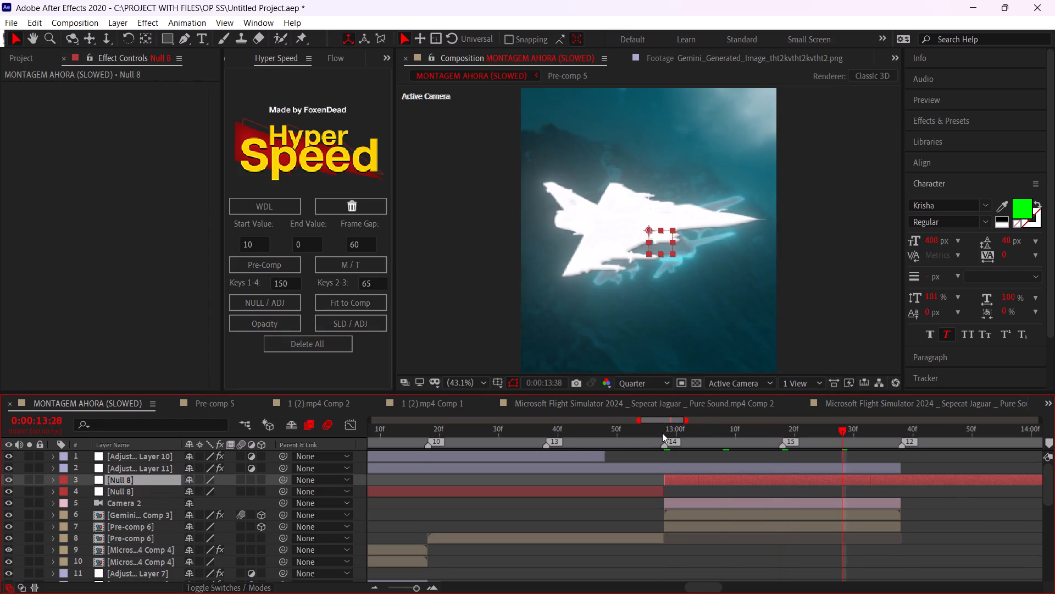
key(ctrl+shift+d)
key(Delete)
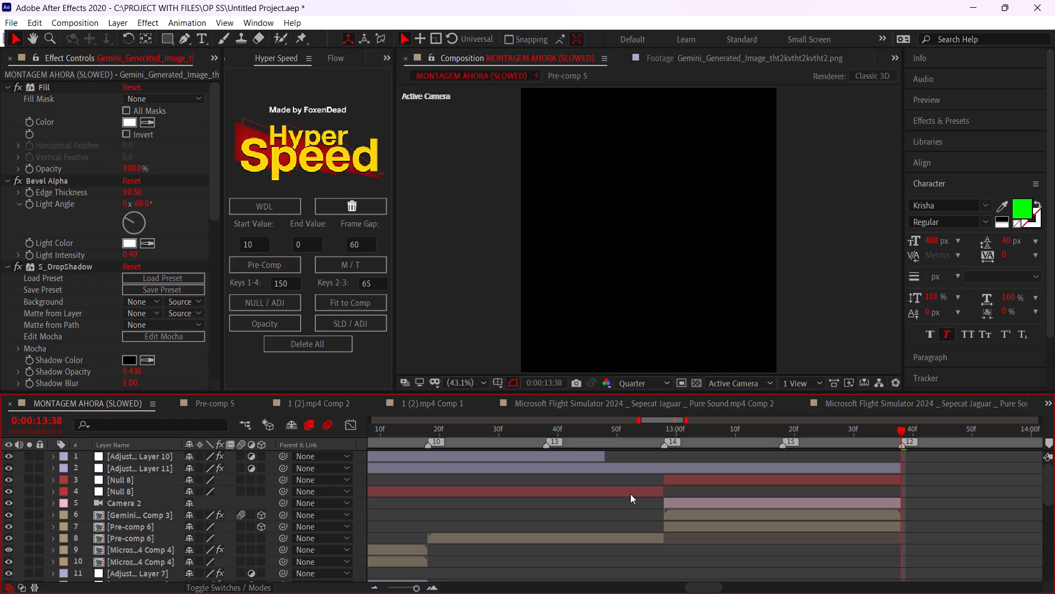
click(630, 494)
key(Delete)
Duplicate the trimmed null so that two matching nulls sit above Camera 2.
click(685, 476)
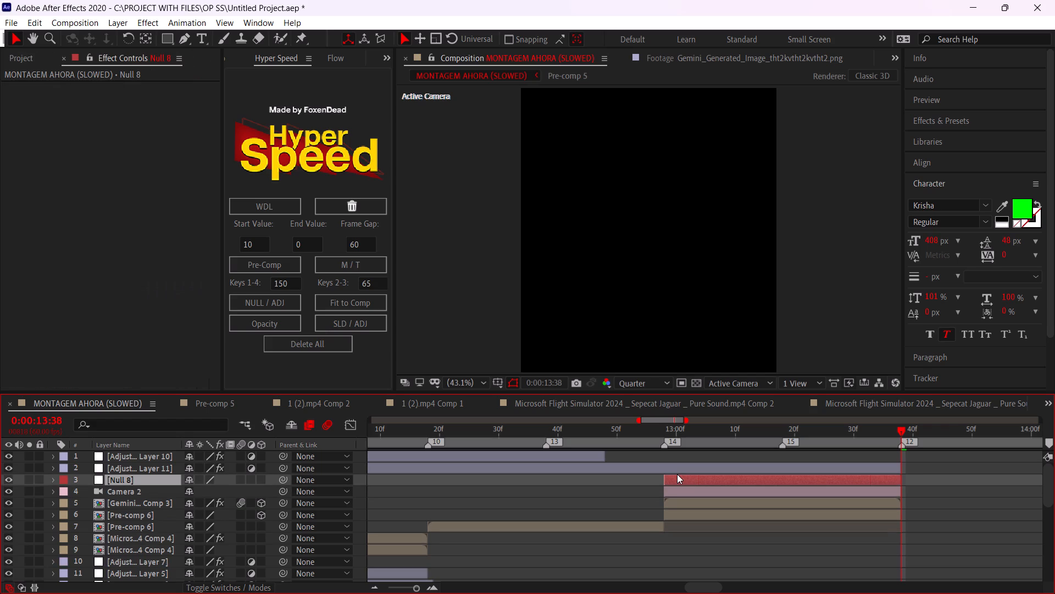
key(ctrl+d)
key(ctrl+d)
key(ctrl+d)
key(ctrl+z)
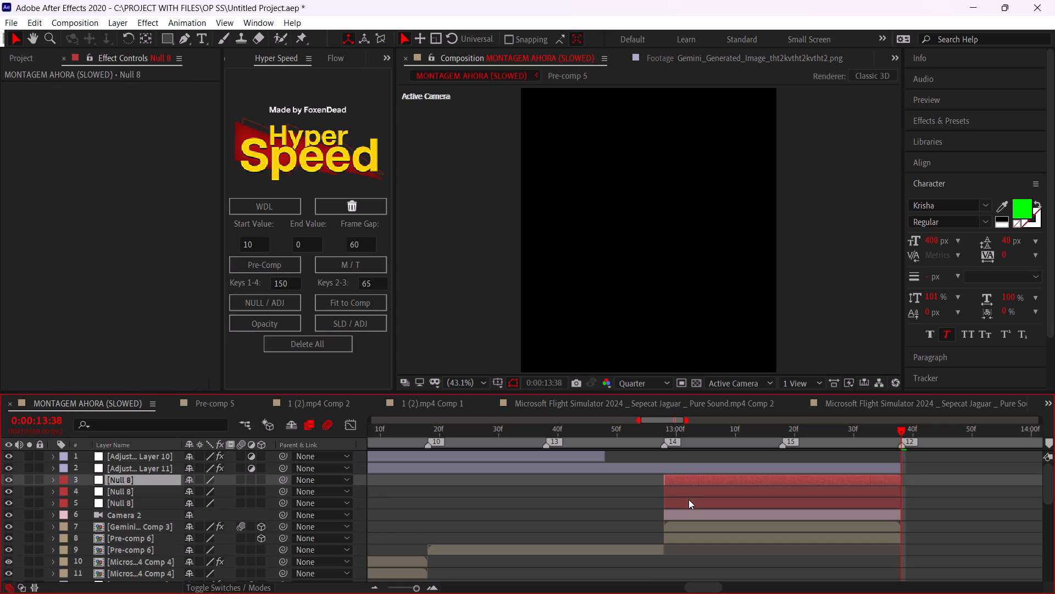
key(ctrl+z)
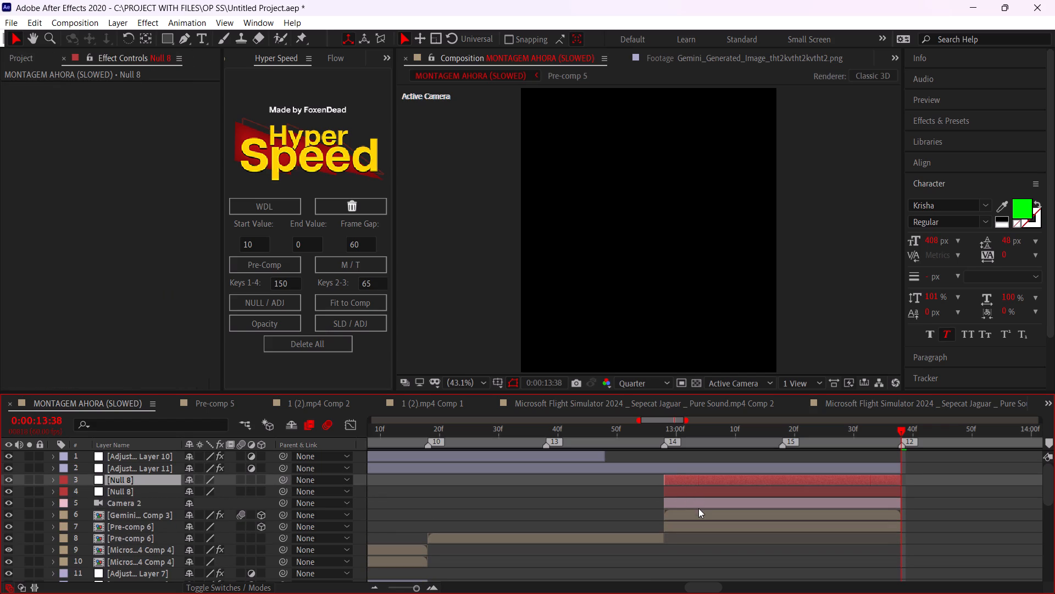
Parent Camera 2 to the lower null, parent that null to the upper one, and make both nulls 3D.
click(698, 505)
drag(283, 505, 143, 488)
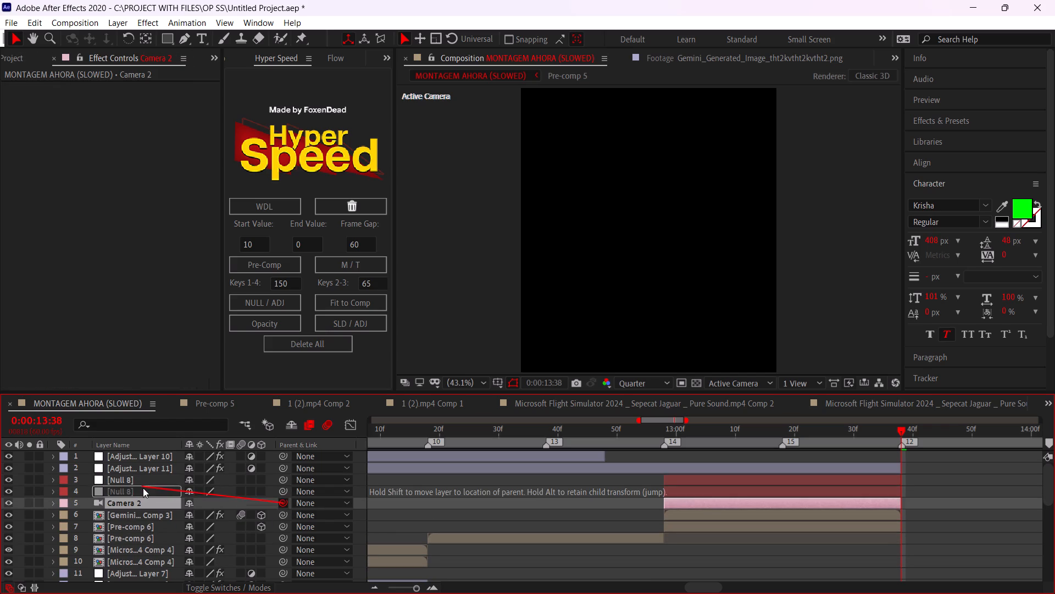
drag(143, 488, 142, 488)
drag(281, 488, 131, 485)
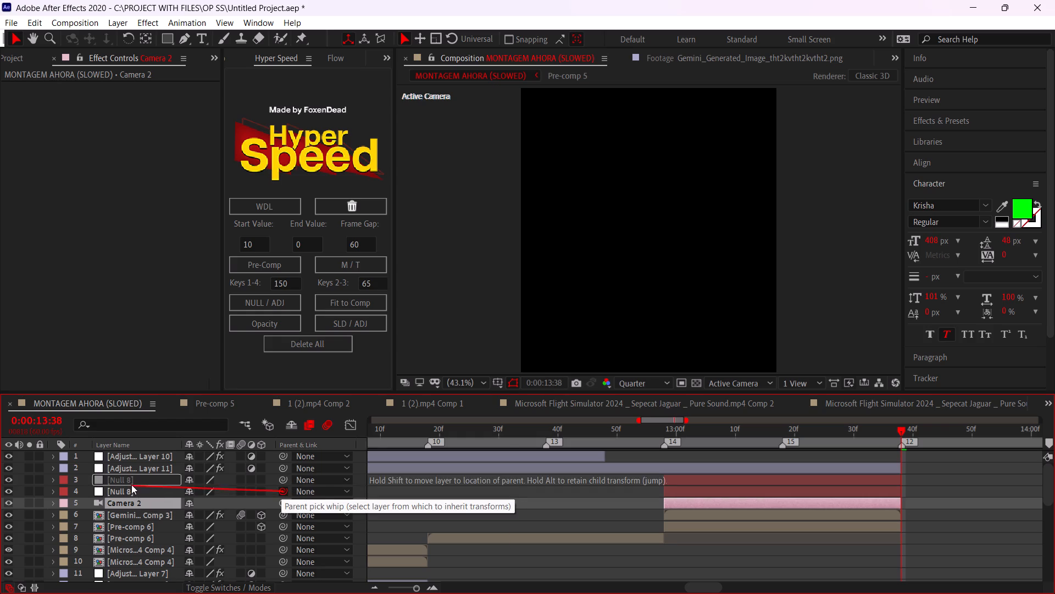
drag(131, 485, 131, 481)
drag(263, 479, 260, 495)
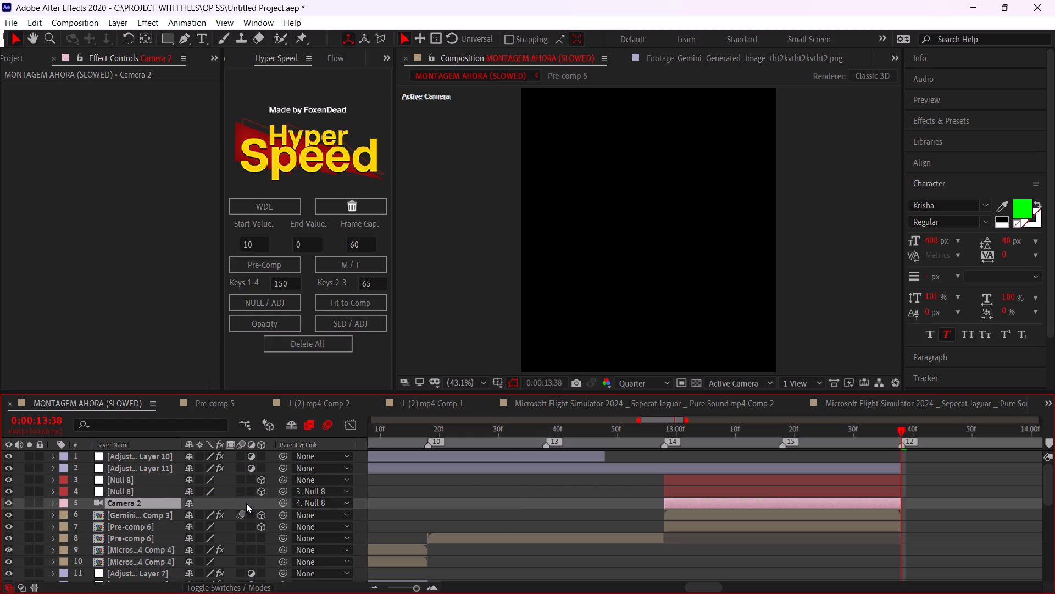
Enable motion blur on the 3D Pre-comp 6 layer beneath the jet.
click(241, 524)
Preview the footage leading into the jet shot.
drag(548, 427, 546, 427)
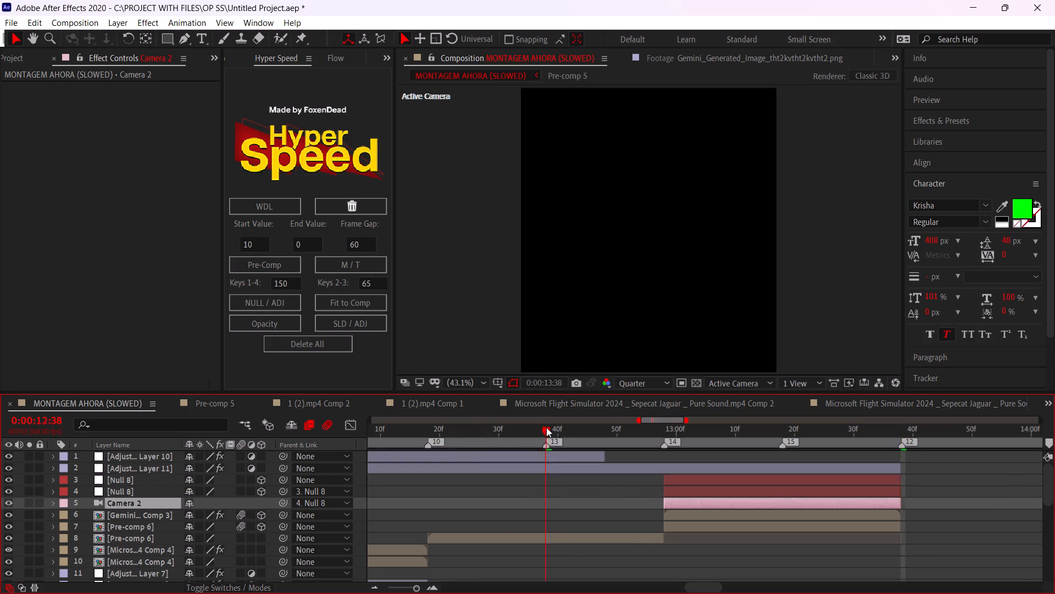
drag(546, 427, 463, 439)
key(space)
click(602, 437)
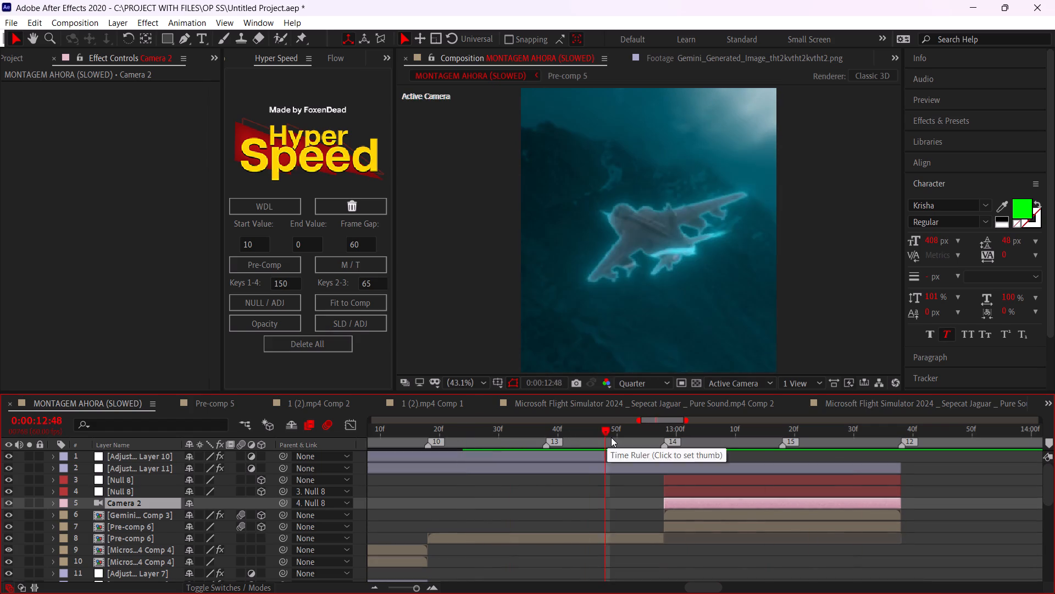
Separate the lower null's Position dimensions and set a Z Position keyframe at 0:00:12:58.
drag(611, 437, 665, 441)
click(680, 490)
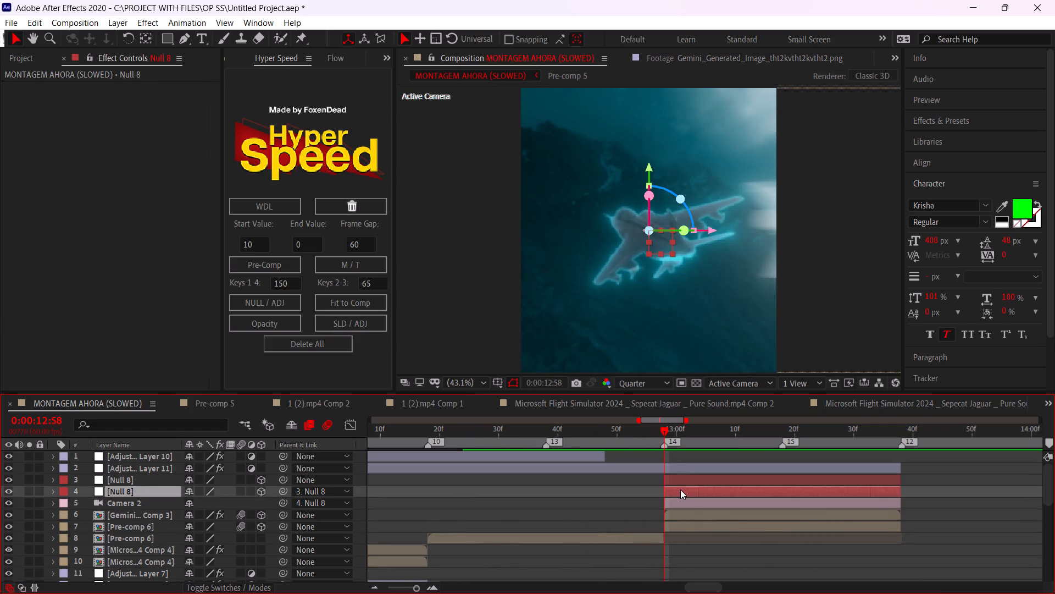
key(p)
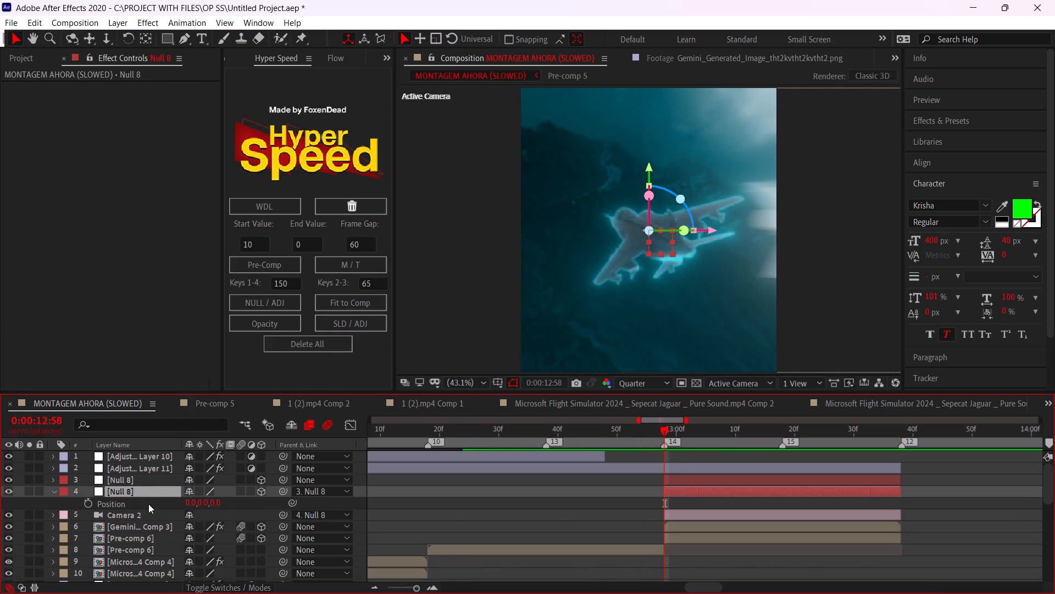
right_click(149, 500)
click(225, 368)
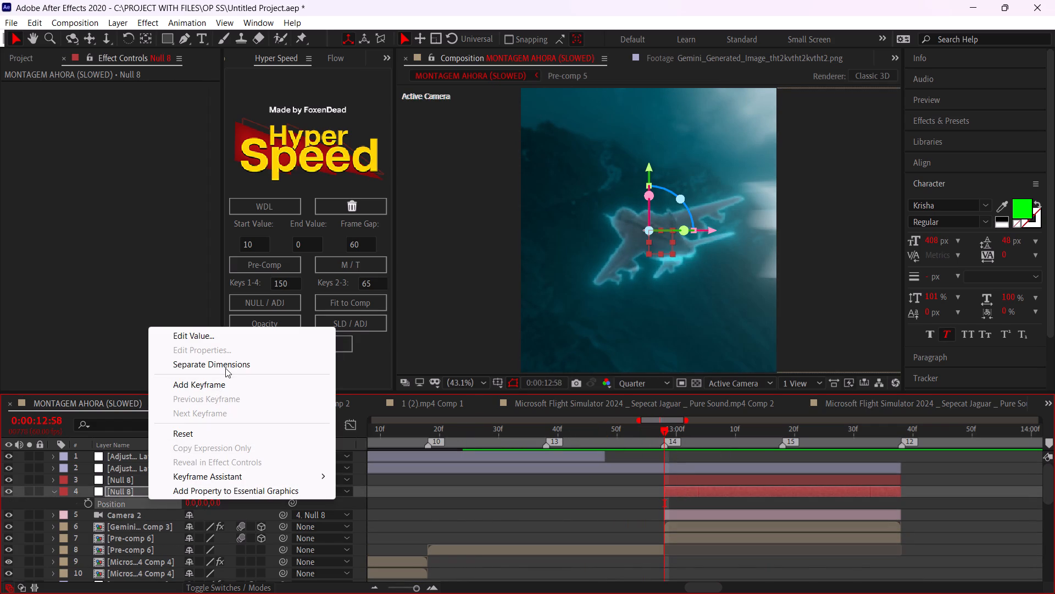
click(70, 515)
click(87, 527)
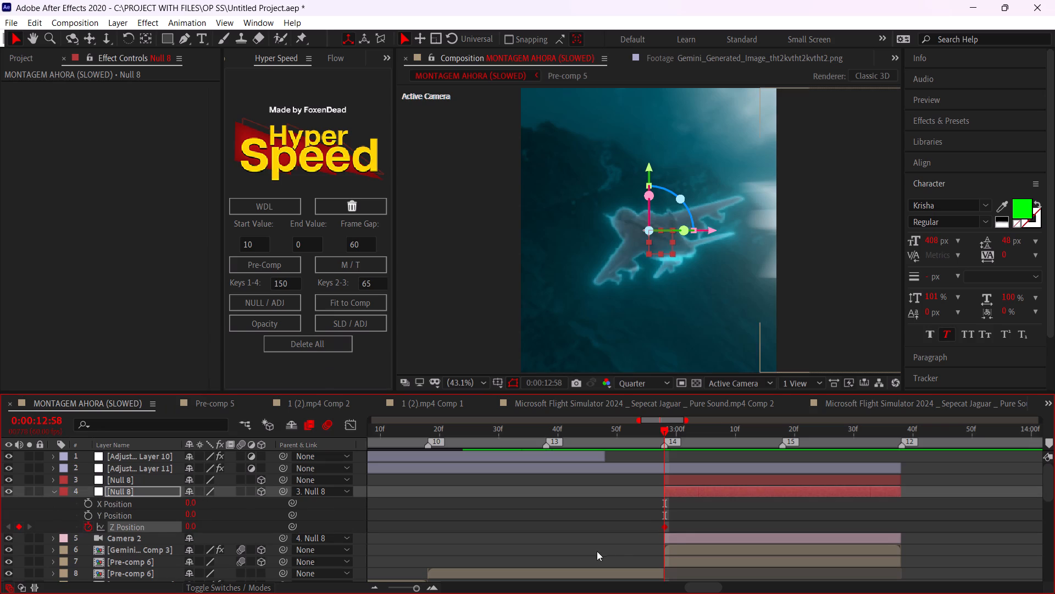
Keyframe the lower null's Z Position at -201 at 0:00:13:22.
drag(732, 434, 805, 446)
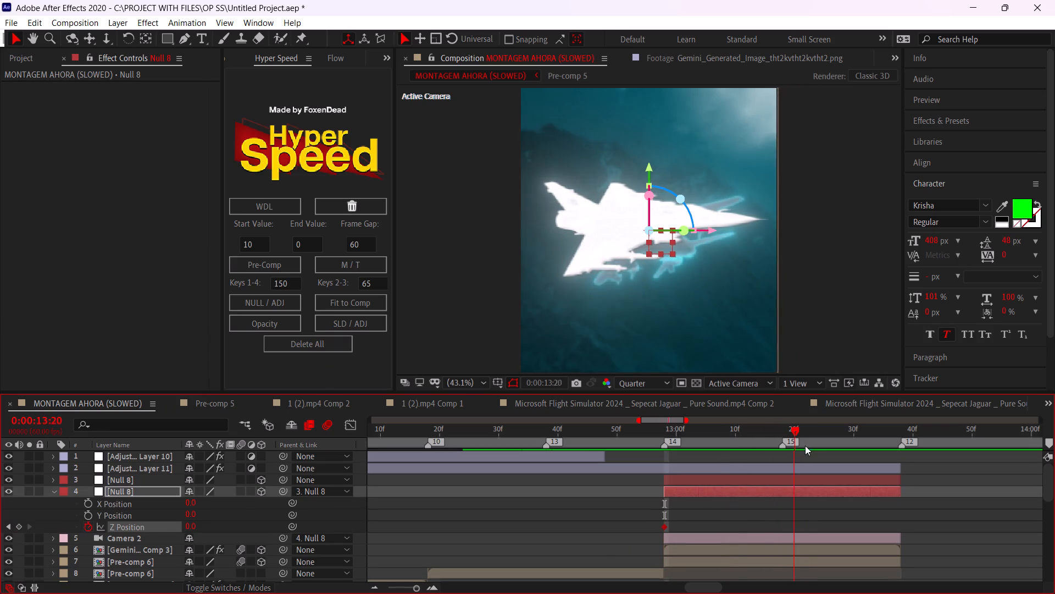
drag(805, 446, 807, 447)
drag(191, 531, 96, 525)
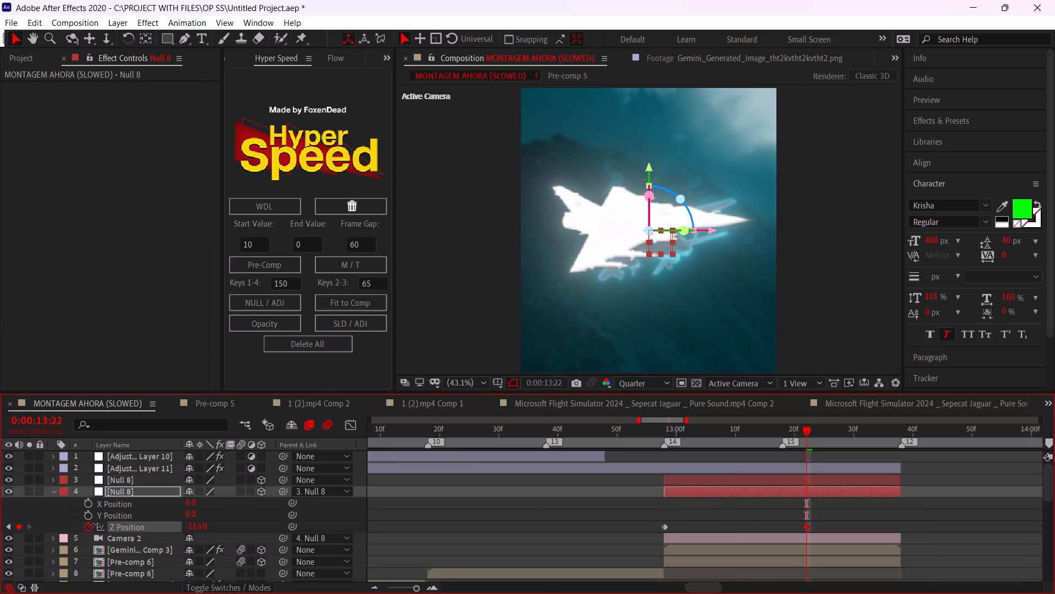
drag(96, 525, 49, 527)
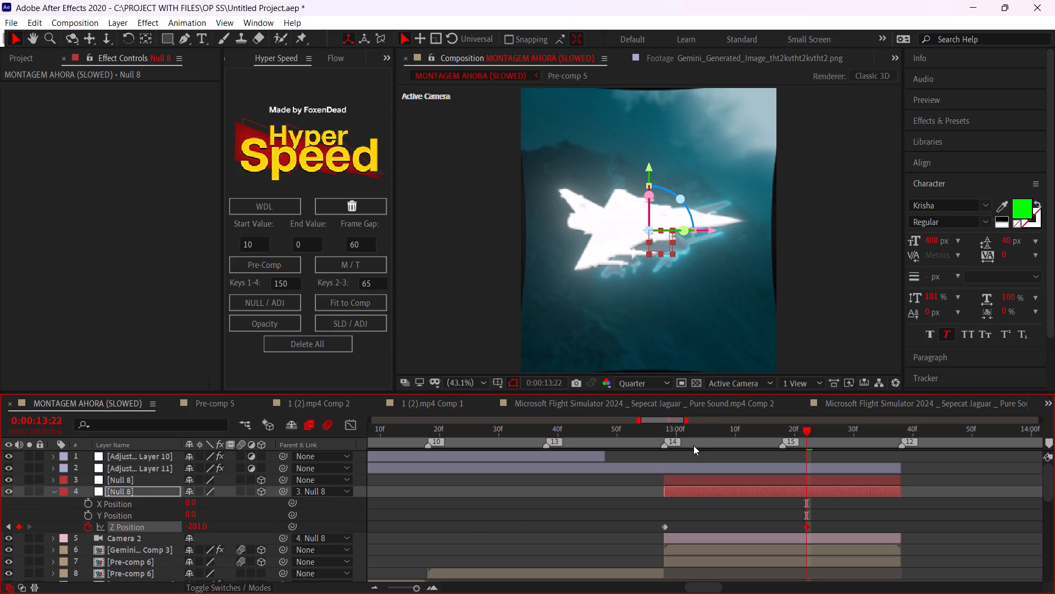
Preview the camera's new depth move from just before the jet shot.
drag(689, 443, 642, 442)
key(space)
click(649, 434)
Apply the Flow easing curve 0.00, 0.02, 0.00, 0.99 to both of the lower null's Z Position keyframes.
drag(844, 512, 689, 546)
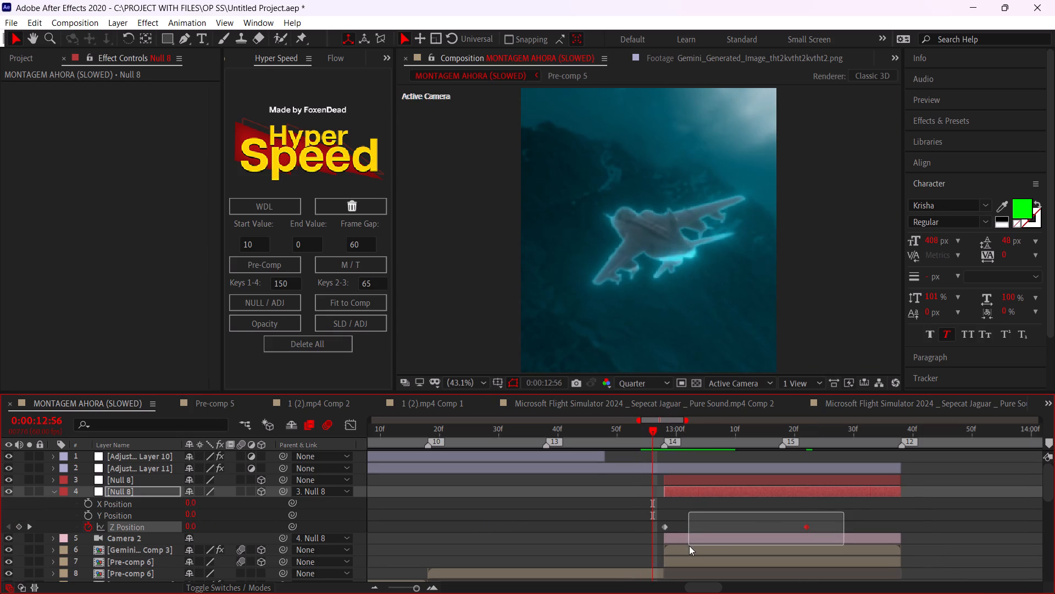
drag(689, 546, 628, 540)
click(330, 58)
click(308, 257)
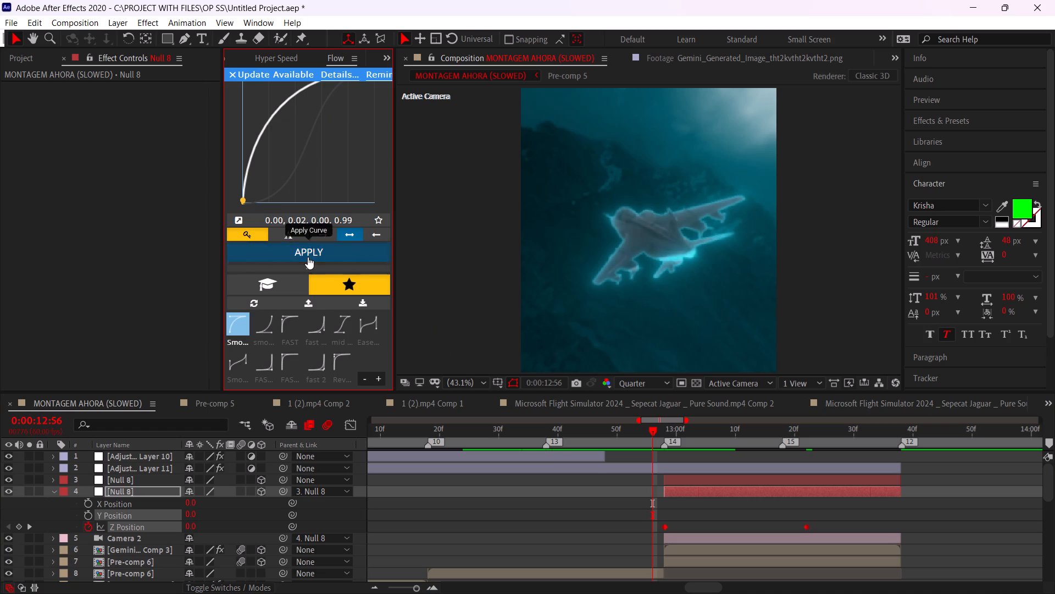
Preview the whole montage from the start, then replay the jet shot from about 0:00:12:50.
alt+scroll(682, 521, down, 2)
drag(630, 432, 629, 432)
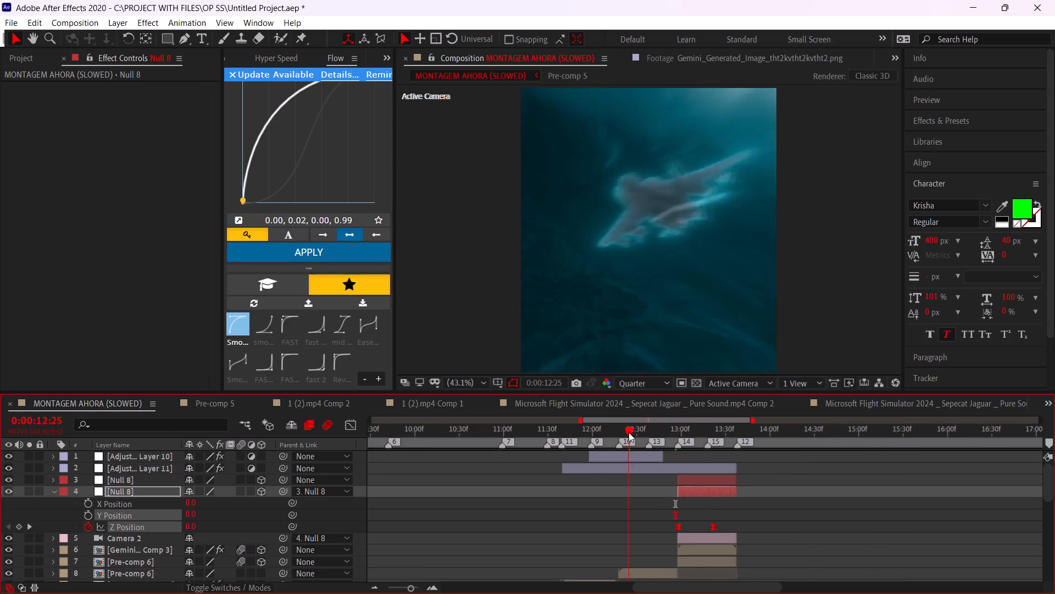
drag(629, 432, 216, 471)
key(space)
scroll(542, 491, down, 3)
drag(460, 441, 350, 451)
key(space)
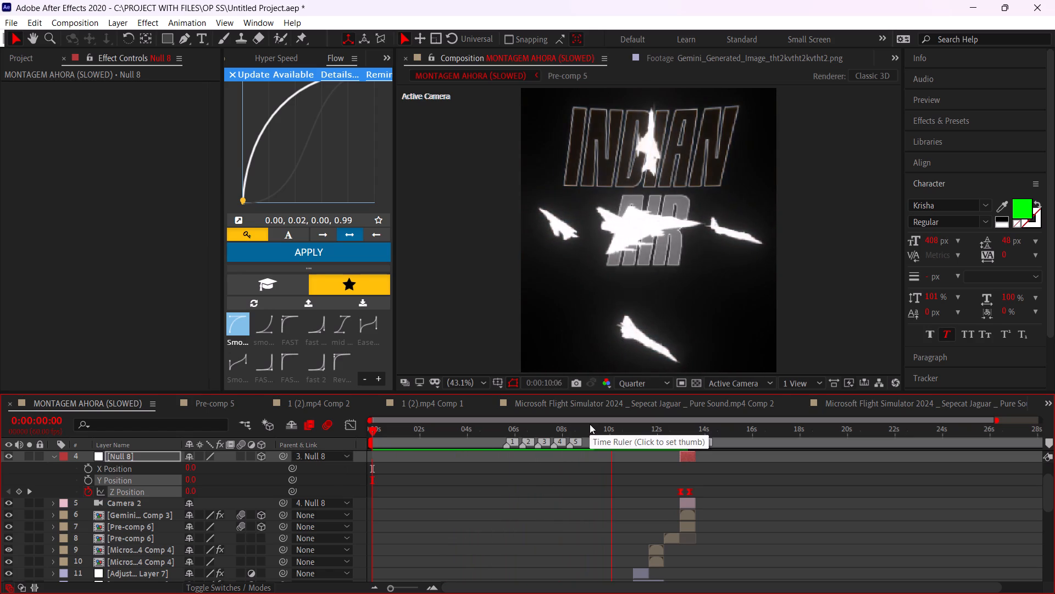
click(632, 476)
alt+scroll(686, 470, up, 2)
click(652, 432)
key(space)
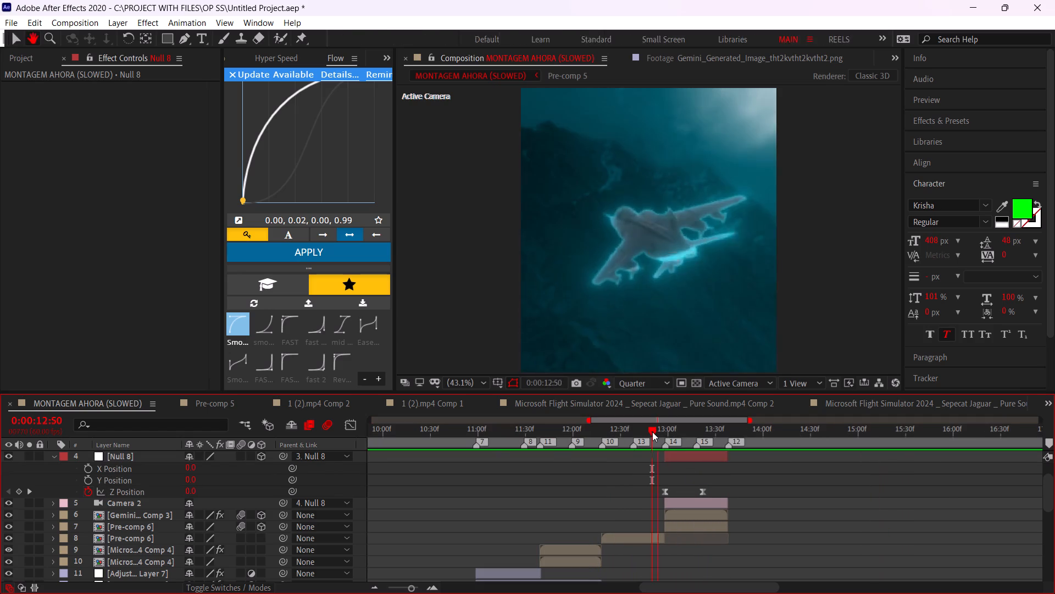
Set the lower null's Z Position keyframe at 0:00:13:22 to -537.
click(652, 432)
alt+scroll(656, 436, up, 2)
drag(679, 428, 693, 431)
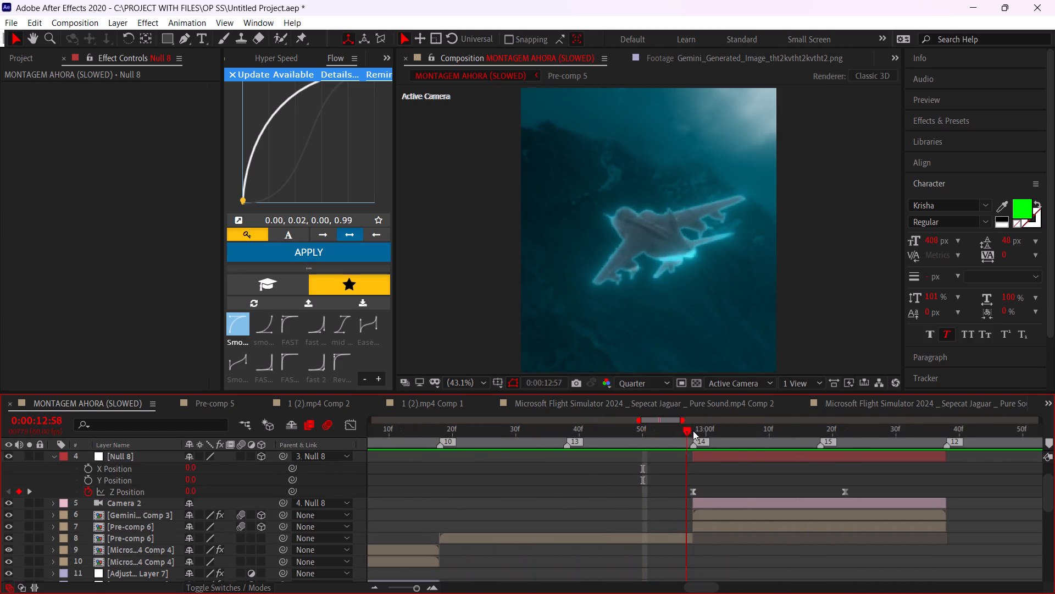
drag(693, 431, 841, 434)
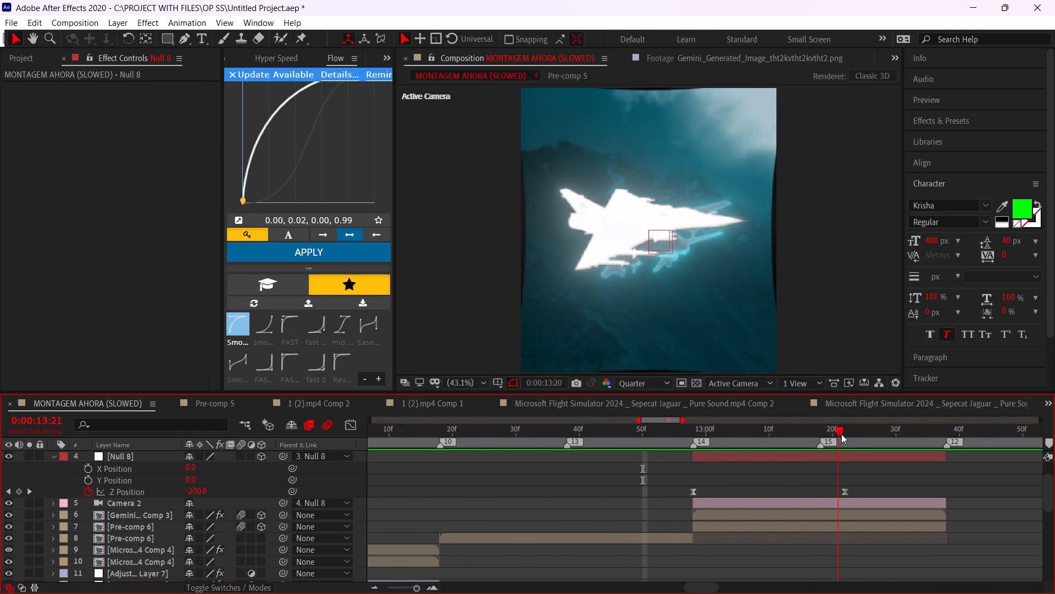
drag(841, 434, 842, 434)
drag(204, 492, 29, 514)
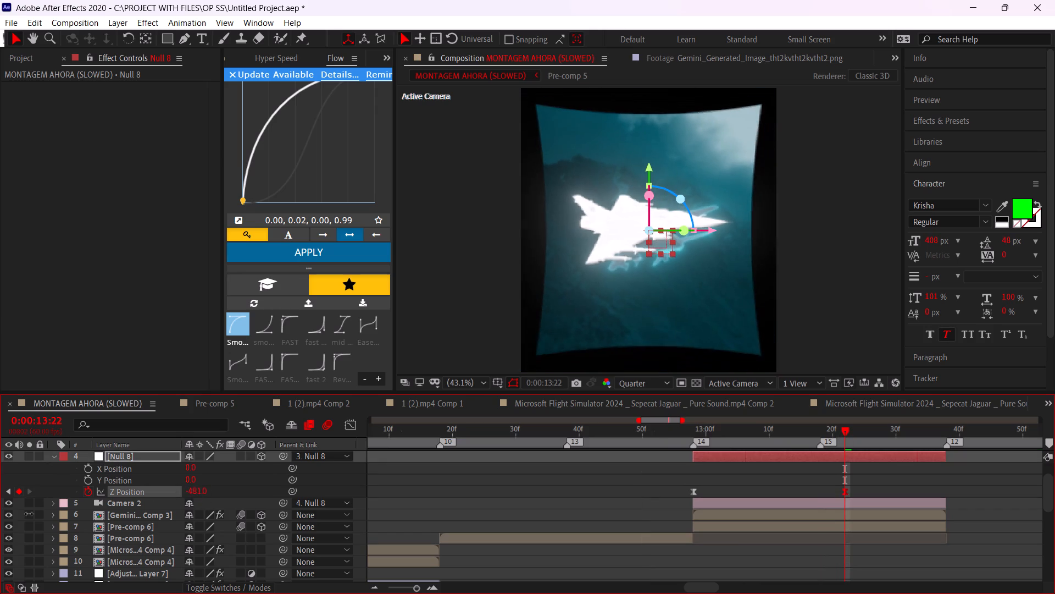
drag(29, 514, 0, 519)
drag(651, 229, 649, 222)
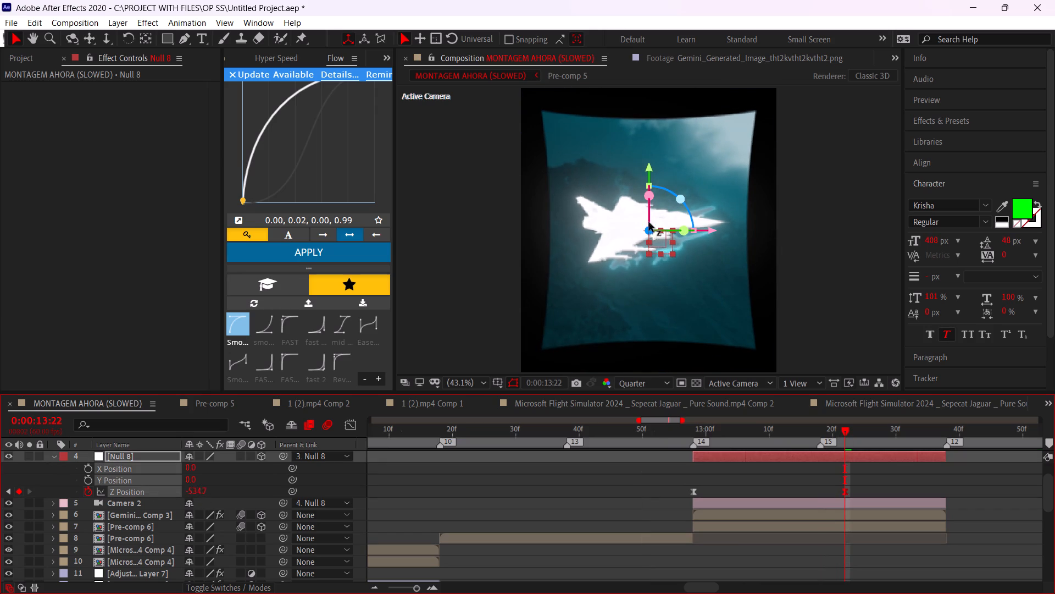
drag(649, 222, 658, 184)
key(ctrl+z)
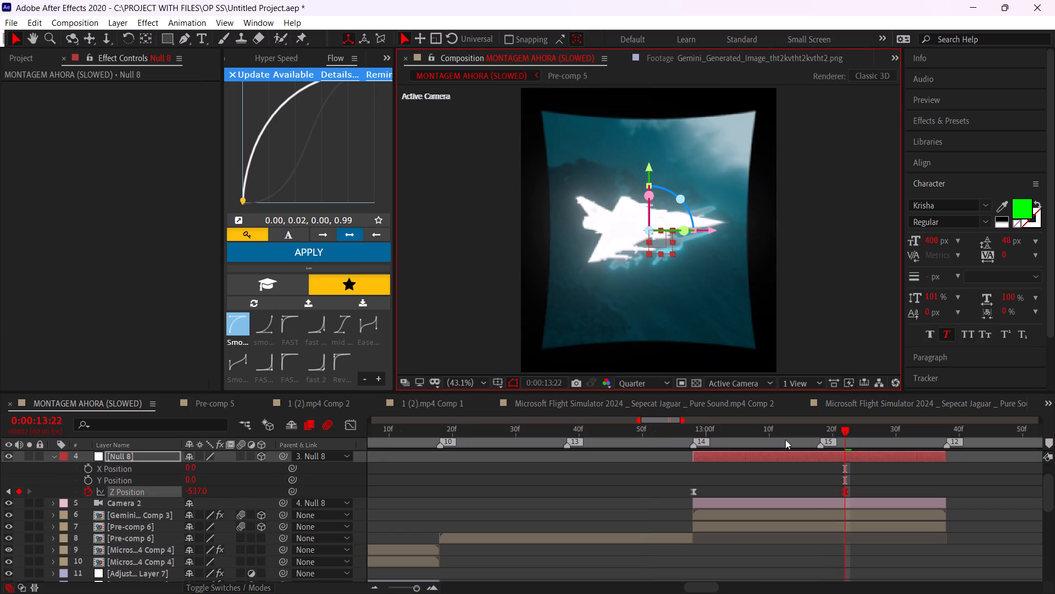
Bring the jet cutout layer closer to the camera along its Z axis so it spans most of the frame's width.
scroll(795, 445, up, 3)
scroll(826, 481, up, 1)
click(793, 549)
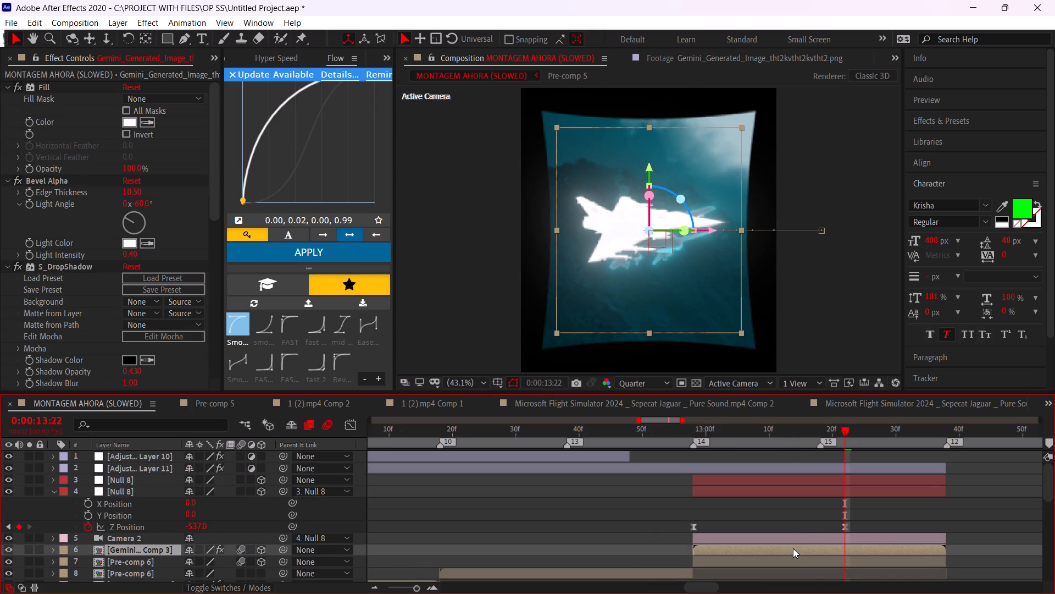
drag(648, 230, 658, 182)
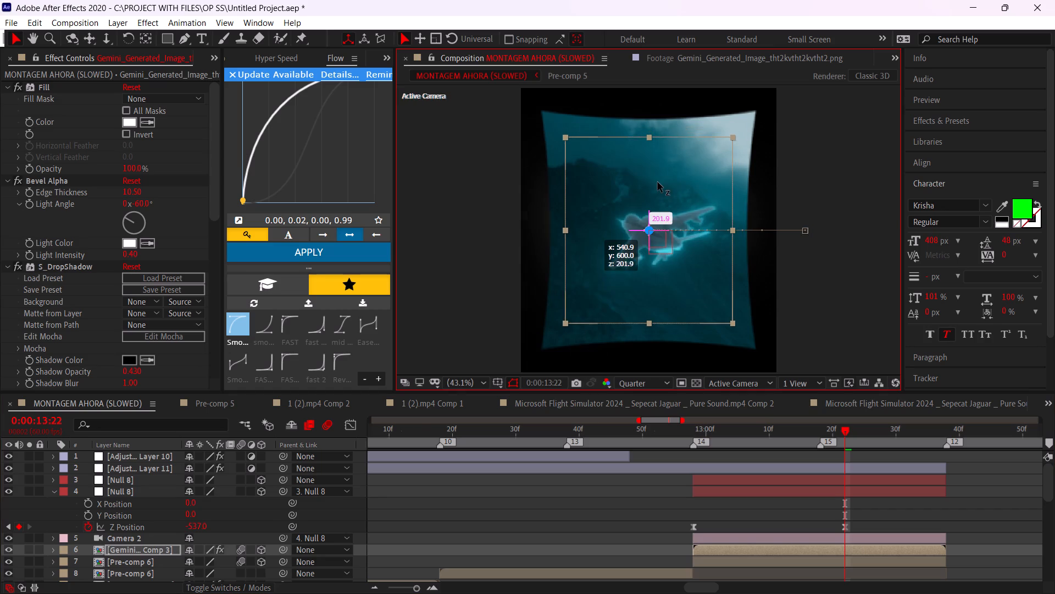
drag(658, 182, 631, 341)
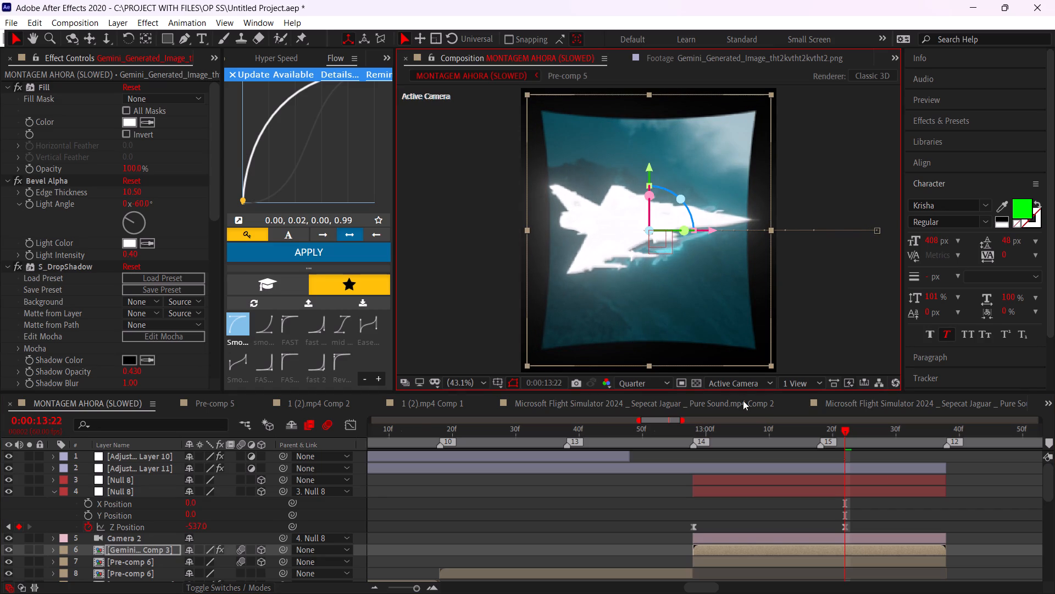
Apply the Flow easing curve 0.00, 0.02, 0.00, 0.99 to both of the lower null's Z Position keyframes.
drag(880, 507, 640, 543)
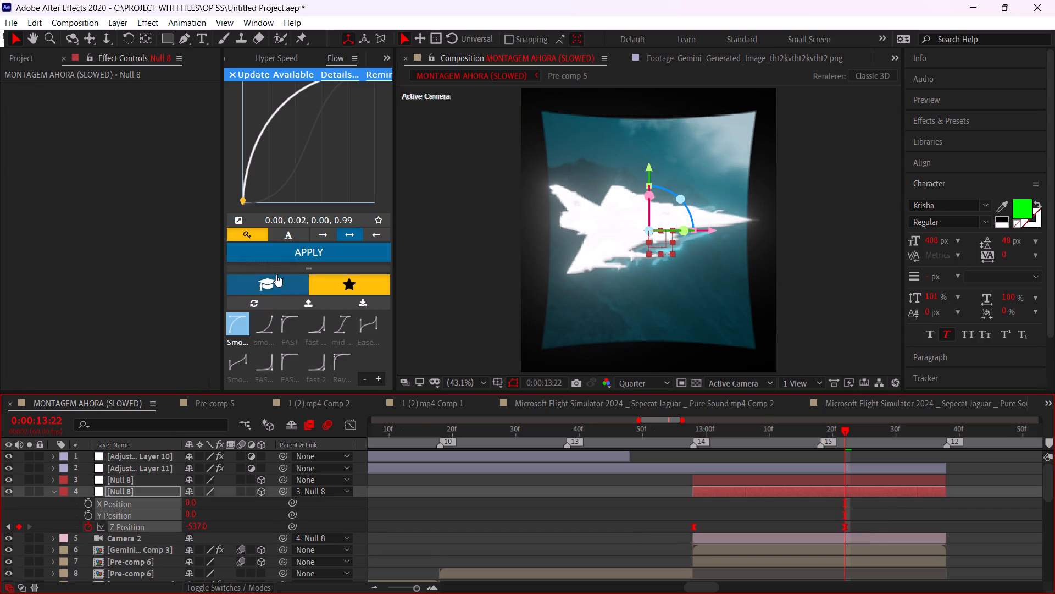
click(290, 252)
Preview the whole montage from the start, then replay it from about 0:00:10:08 through the jet shot.
alt+scroll(877, 486, down, 3)
drag(644, 435, 0, 502)
key(space)
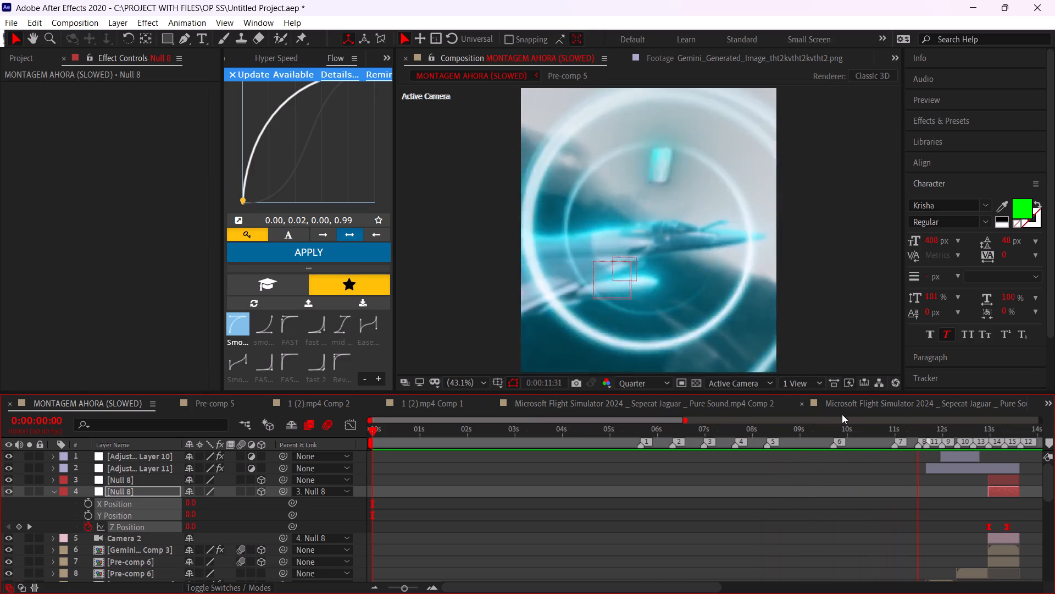
click(854, 434)
key(space)
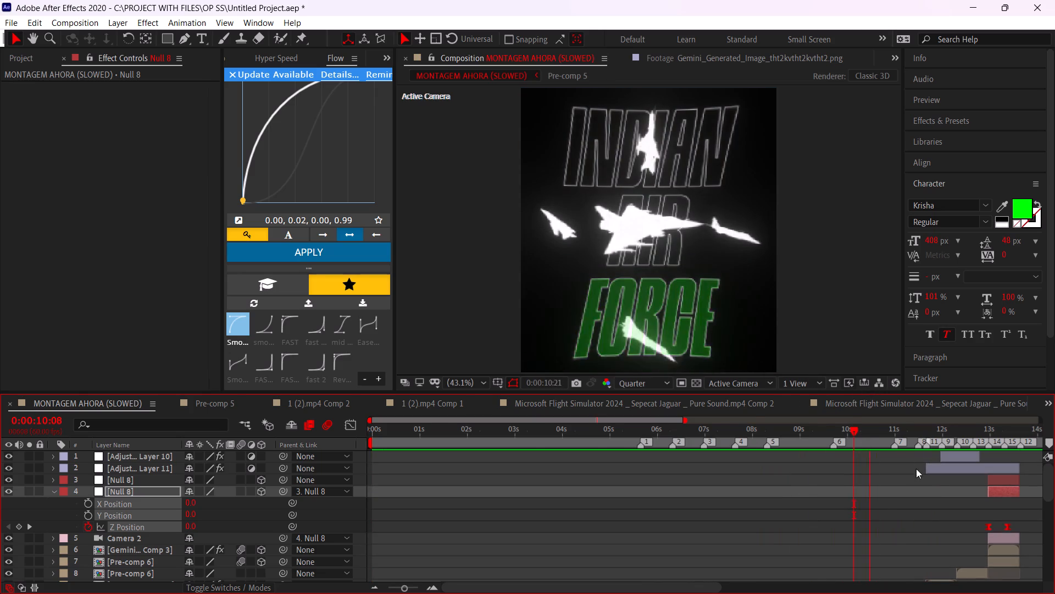
alt+scroll(876, 500, down, 2)
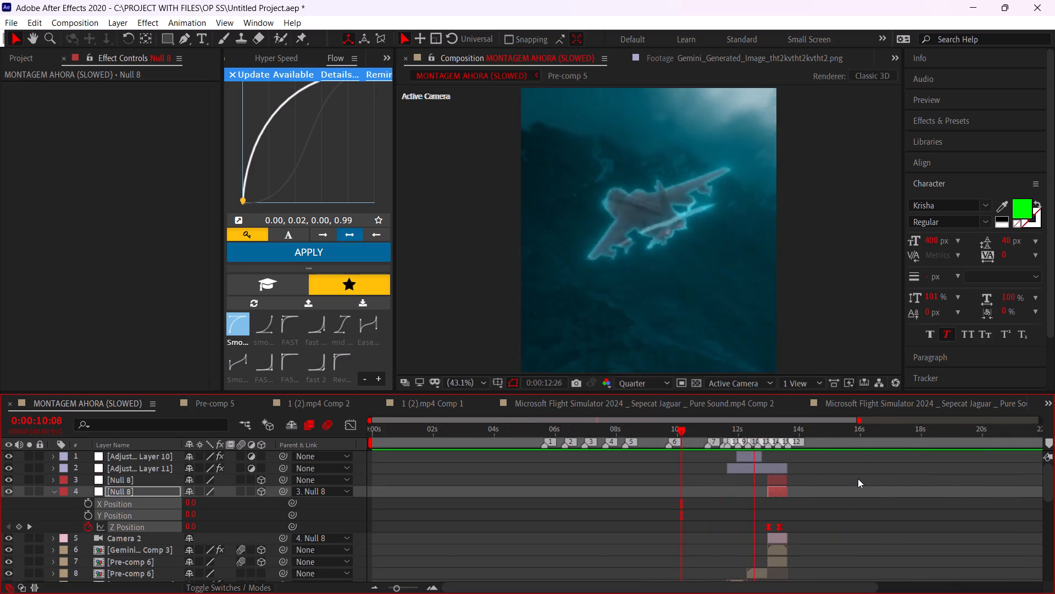
click(896, 481)
alt+scroll(771, 470, up, 1)
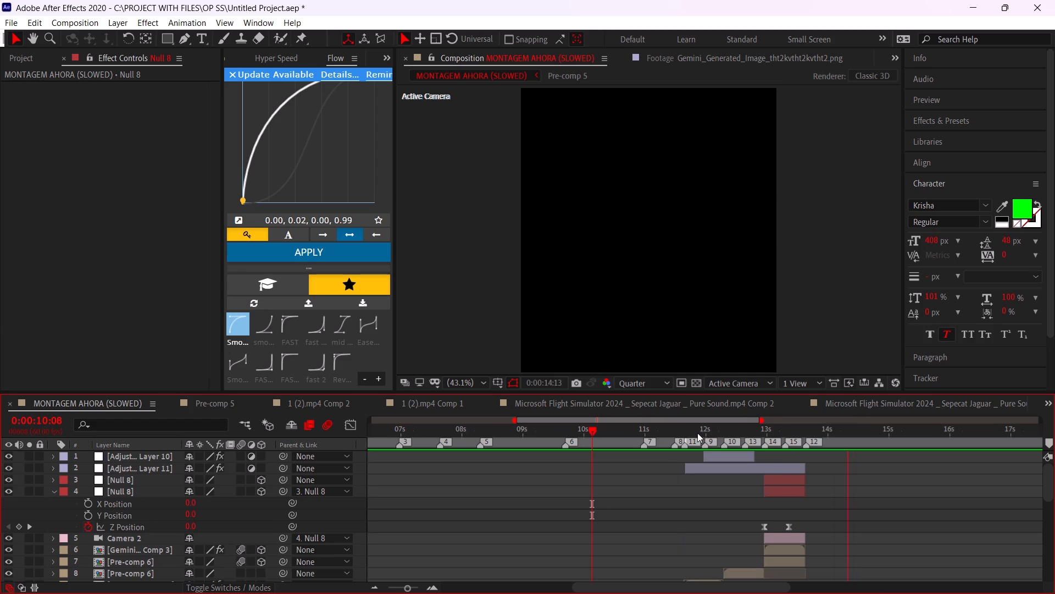
Replay the transition into the jet shot from 0:00:12:02, repeatedly from 0:00:12:15, and from 0:00:12:54.
click(707, 430)
key(space)
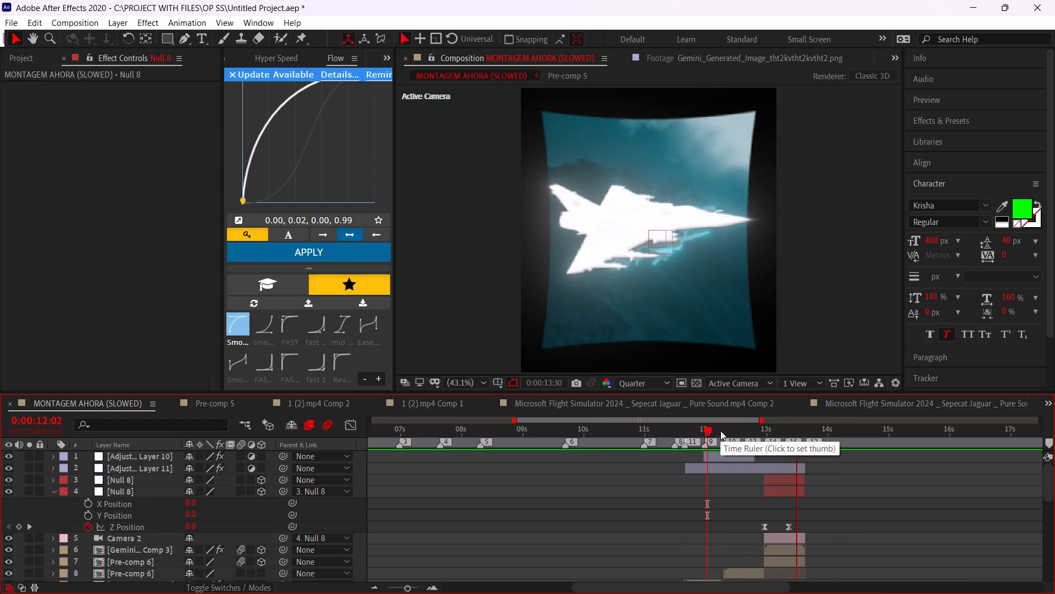
click(720, 431)
key(space)
click(720, 431)
key(space)
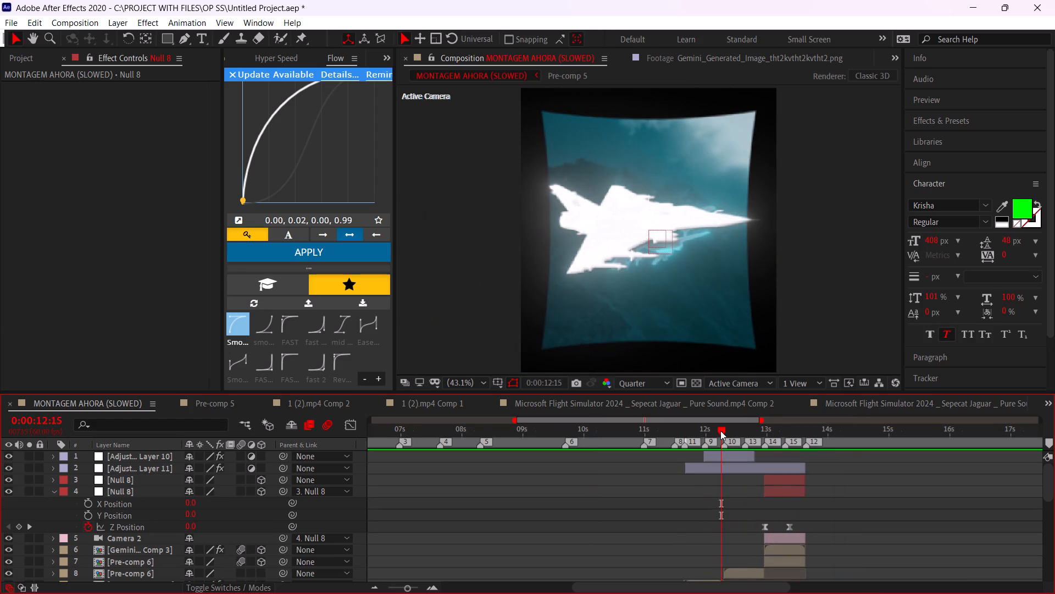
click(720, 431)
key(space)
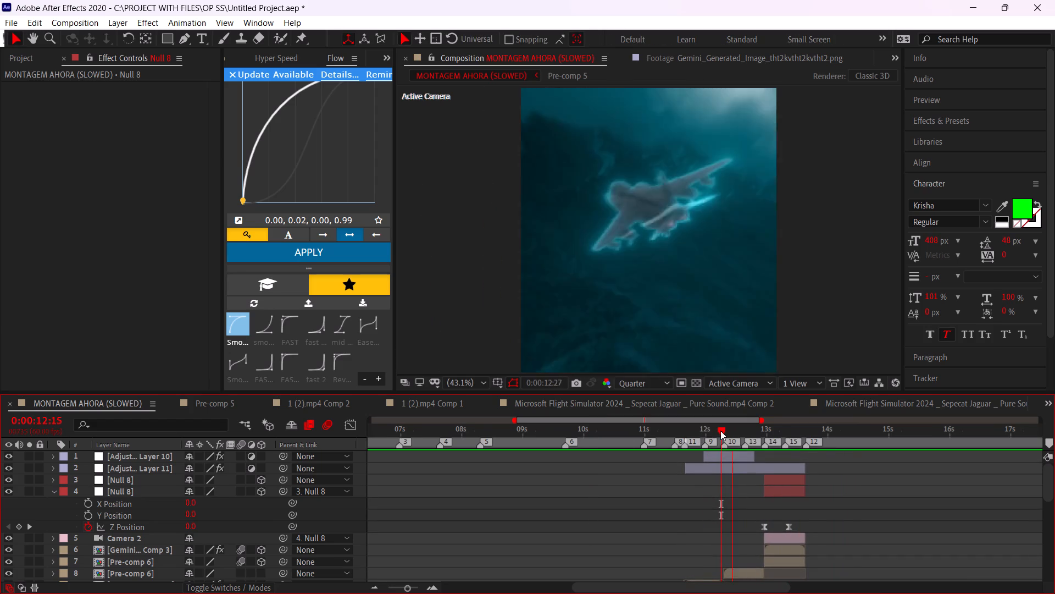
click(720, 431)
key(space)
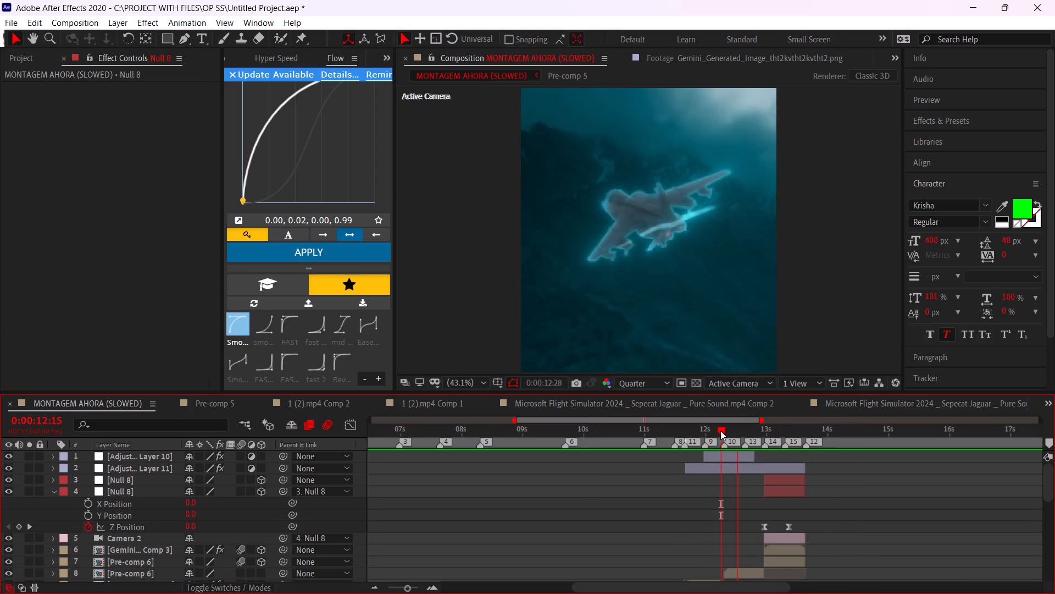
click(728, 431)
middle_drag(785, 486, 737, 496)
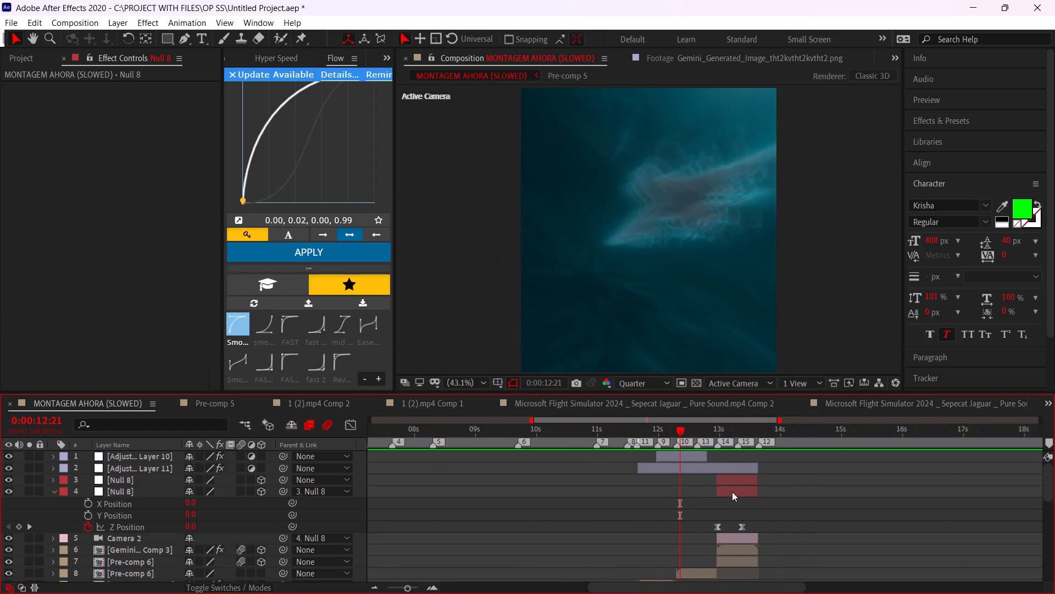
alt+scroll(732, 492, up, 2)
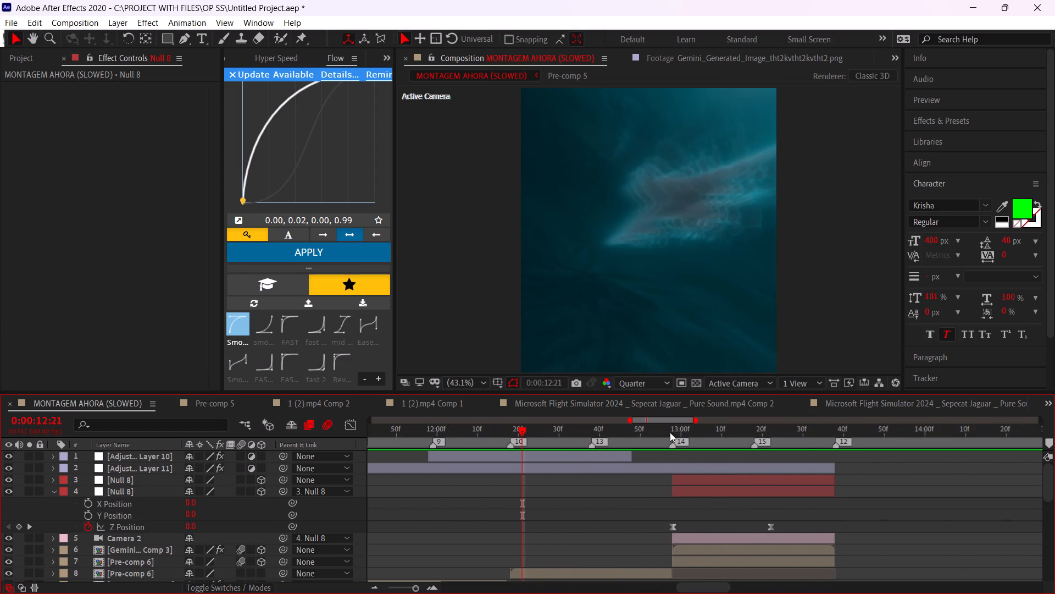
click(657, 431)
key(space)
click(656, 431)
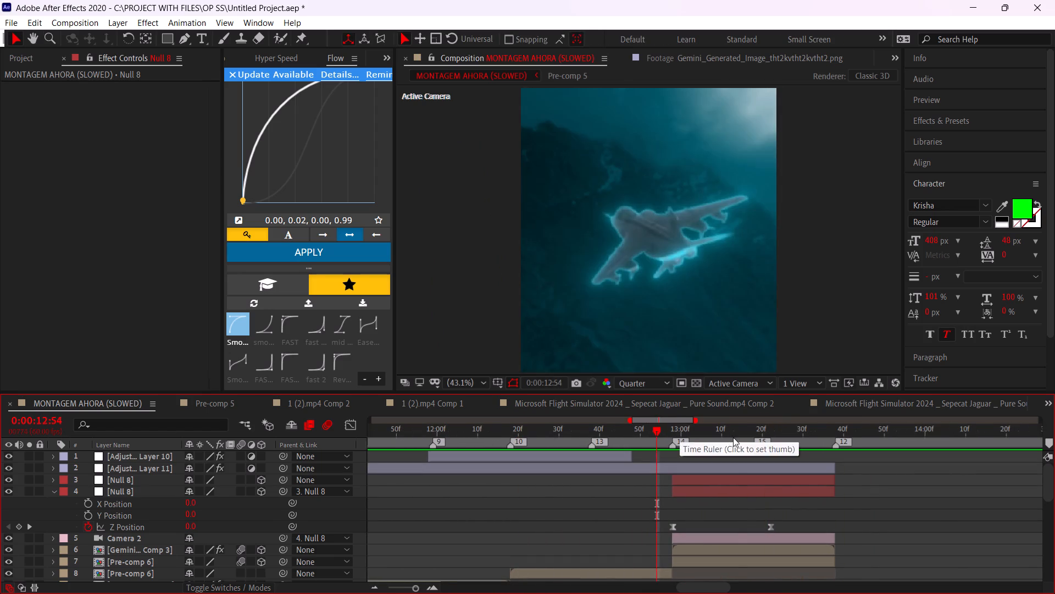
Go to marker 15 at 0:00:13:18 and browse the project's footage and compositions.
drag(733, 437, 753, 440)
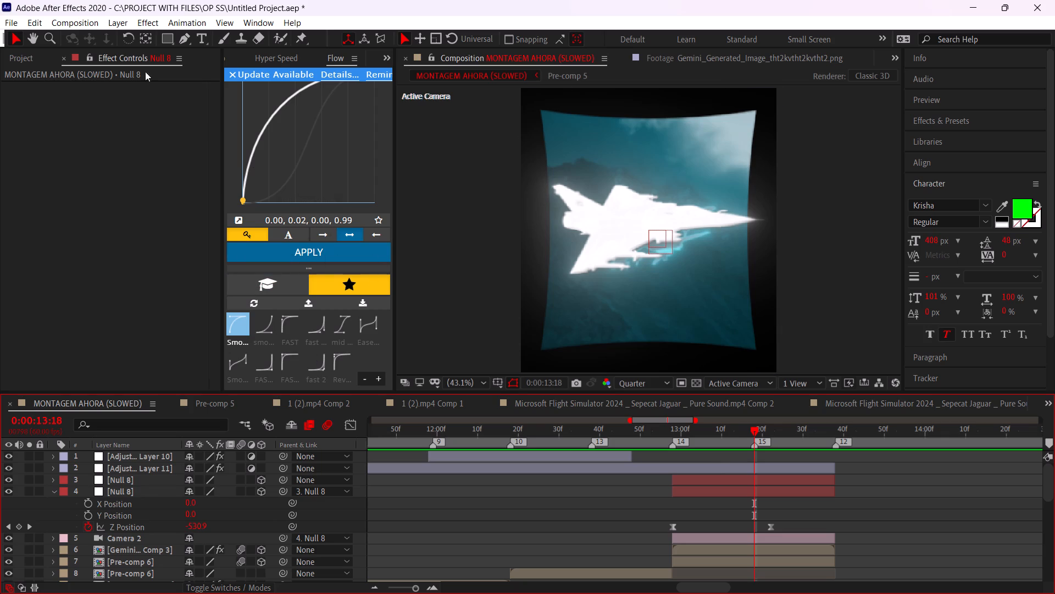
scroll(113, 57, up, 2)
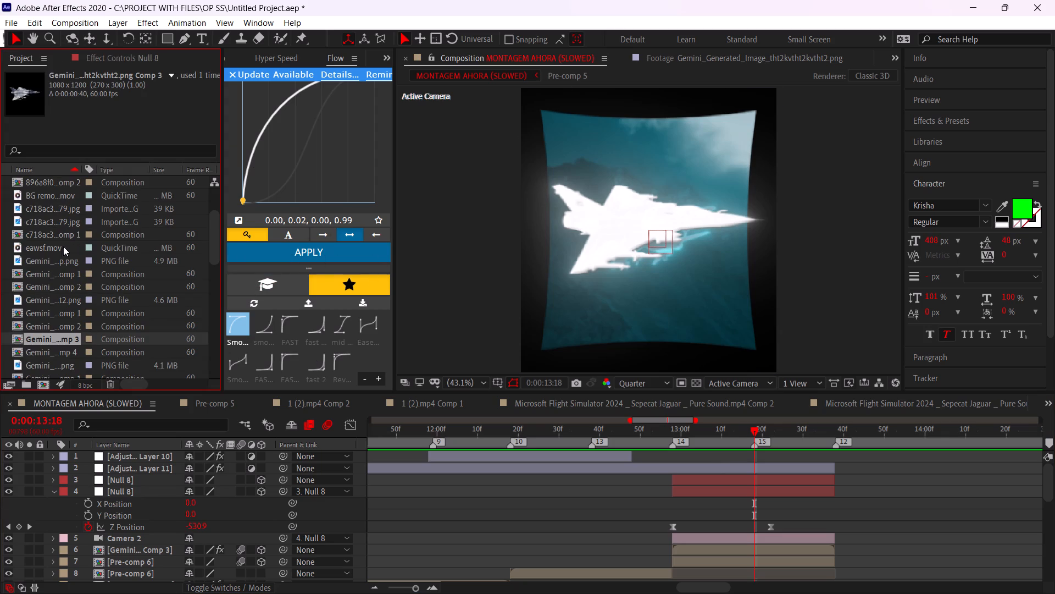
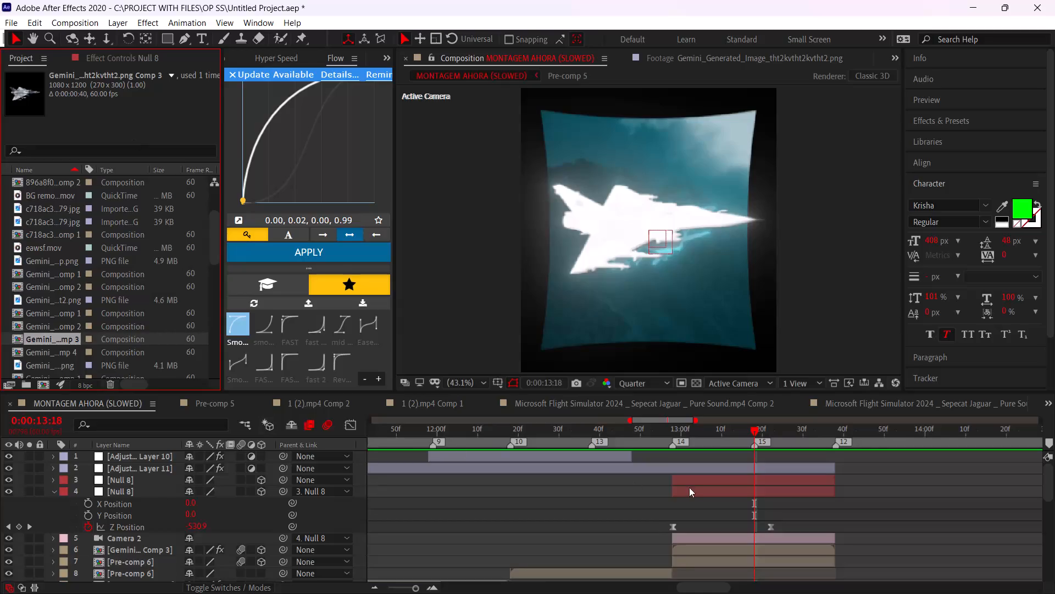
Preview the whole montage from the start, replay it from 0:00:09:47, and replay it from the start once more.
alt+scroll(684, 488, down, 5)
drag(485, 437, 235, 484)
key(space)
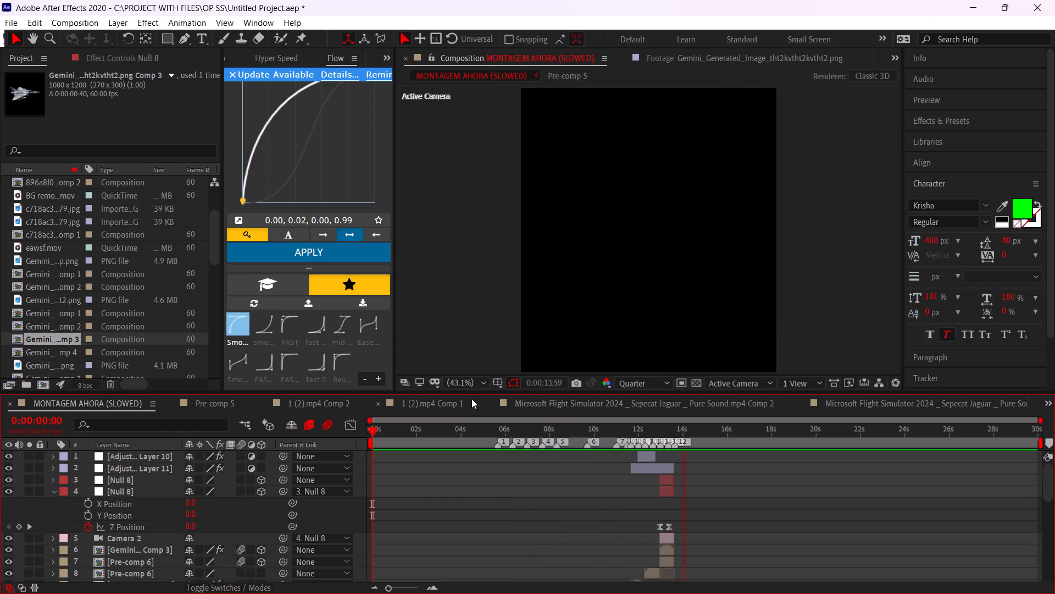
click(590, 430)
key(space)
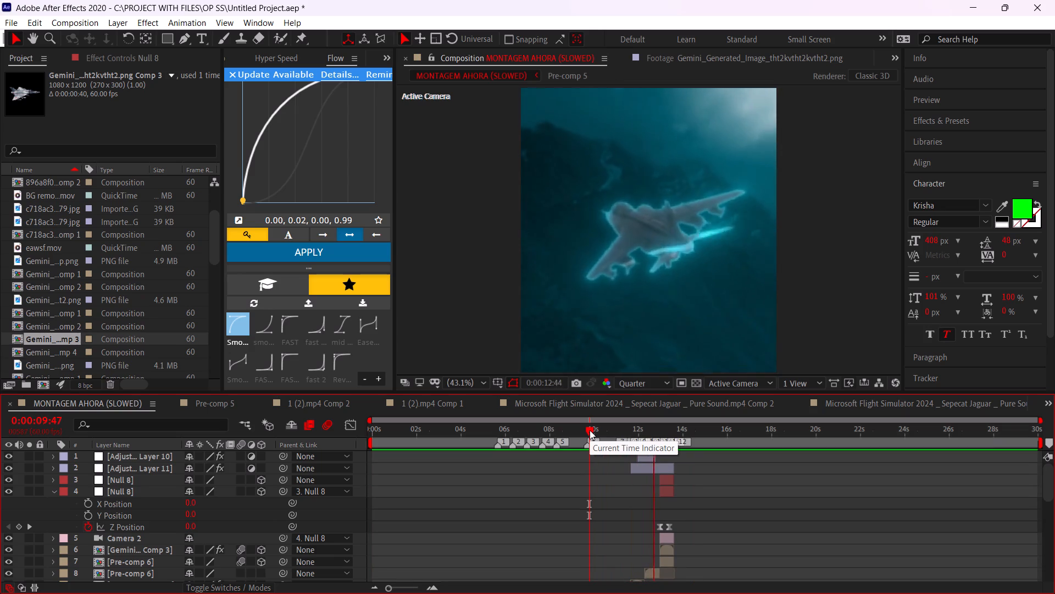
drag(587, 433, 357, 447)
key(space)
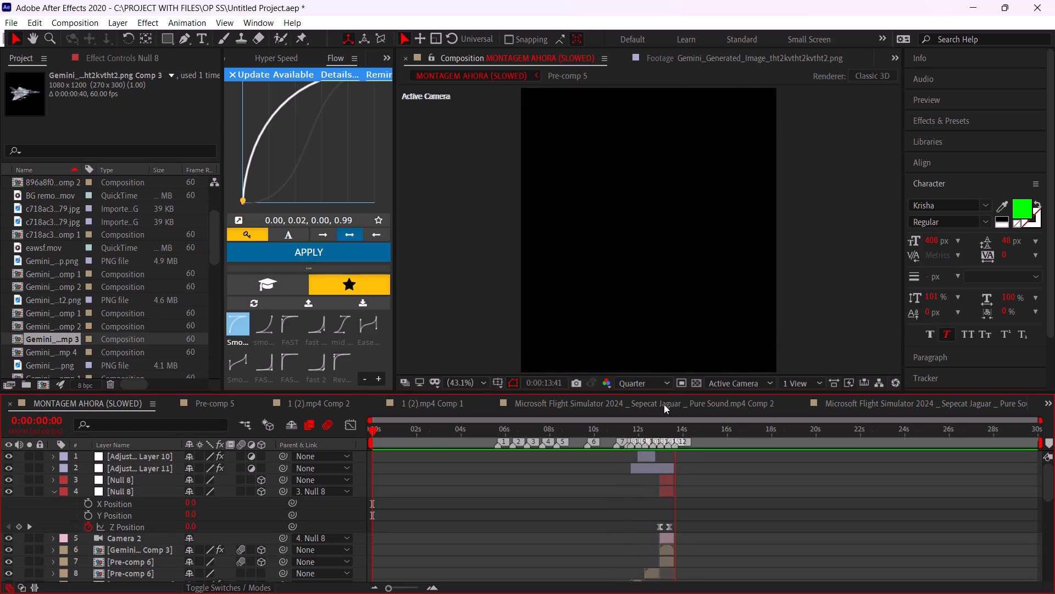
click(610, 431)
Save the project.
key(ctrl+s)
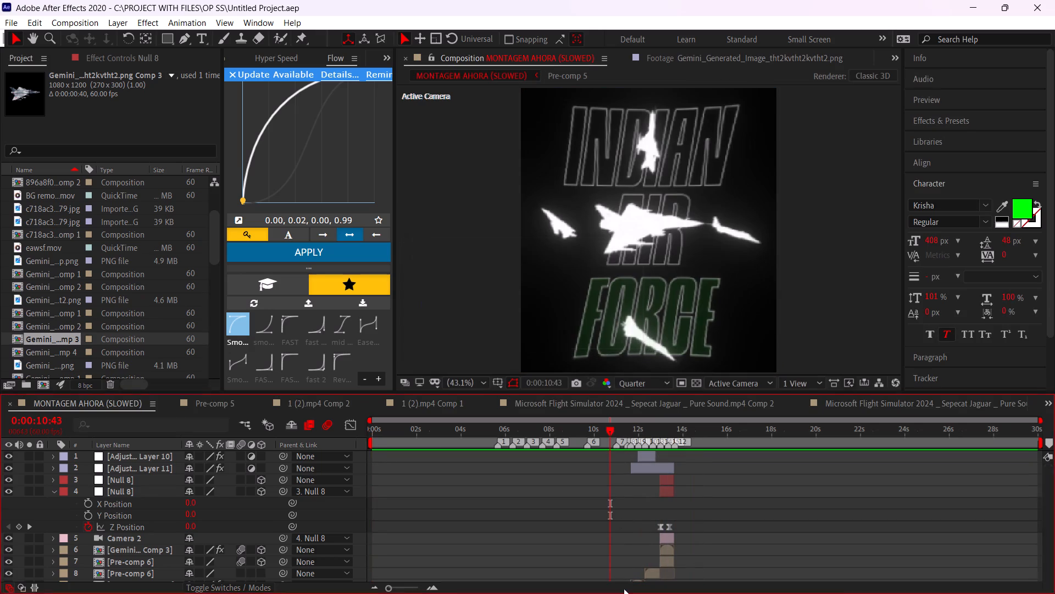